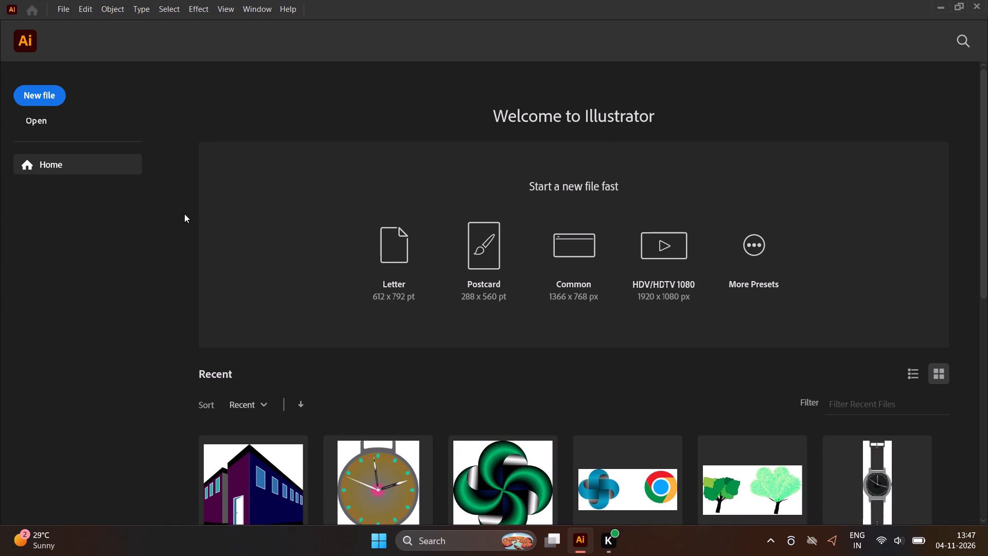
# Open the recent building artwork 2.ai and show its perspective grid.
pyautogui.doubleClick(254, 502)
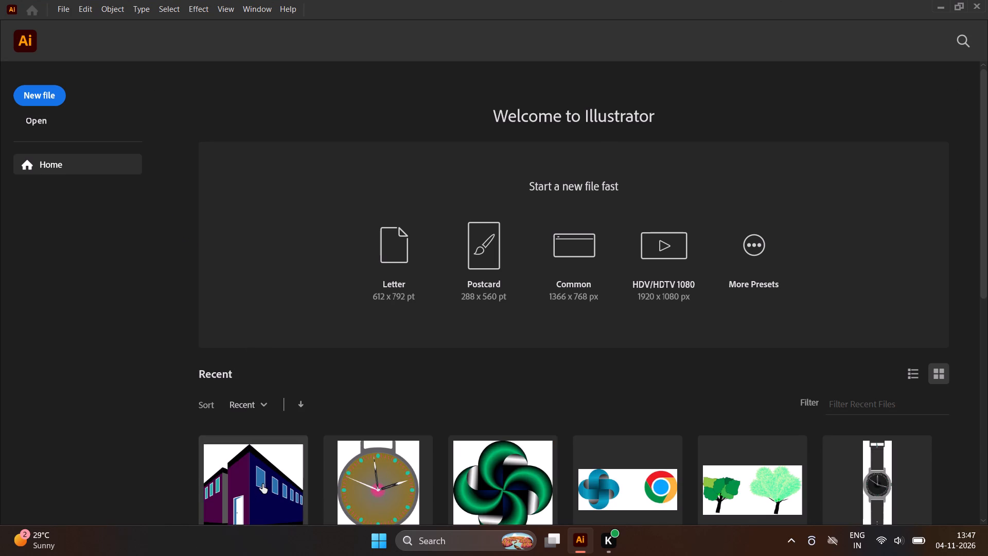
pyautogui.doubleClick(259, 474)
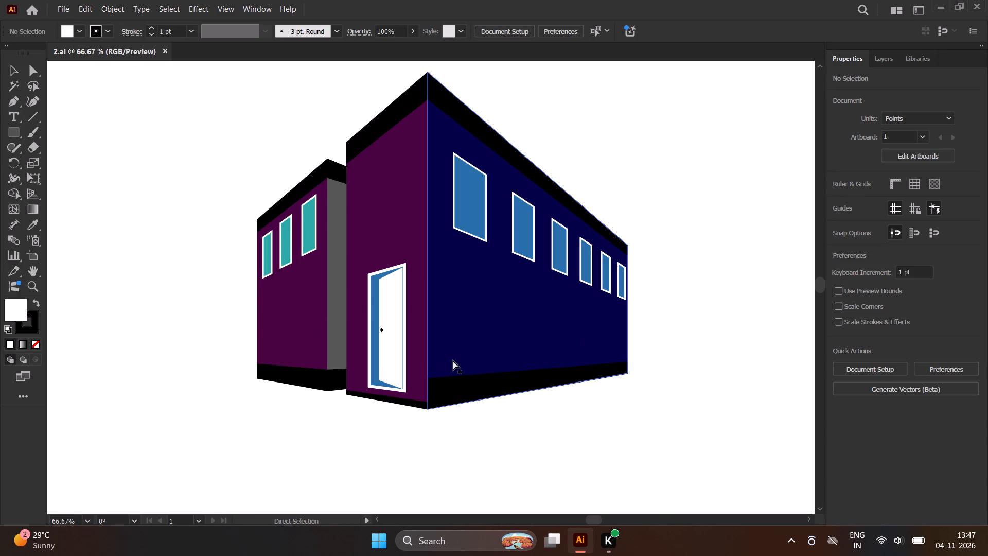
pyautogui.hotkey('ctrl', 'shift', 'i')
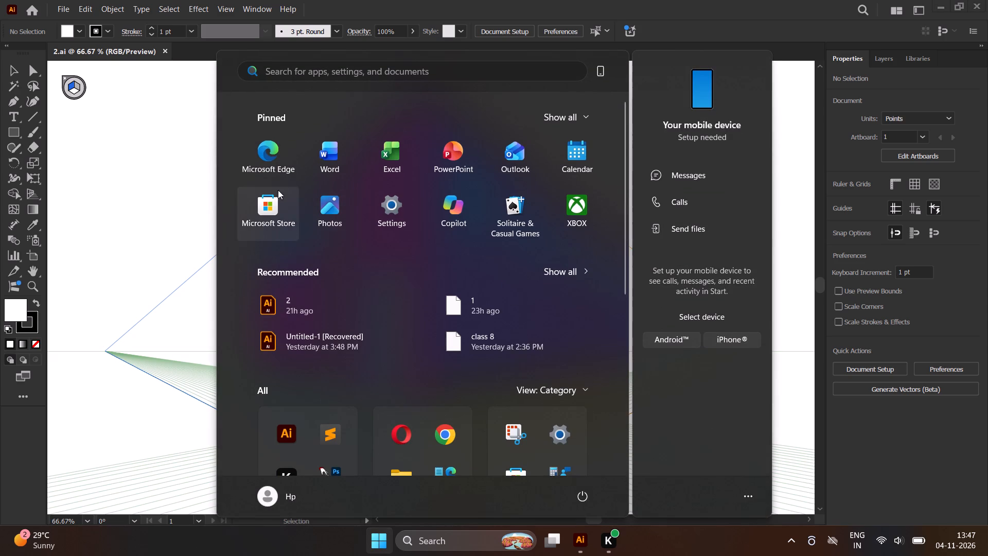
# In File Explorer, open file 1 from the illustrator folder on Local Disk (C:) to view its artwork, and close that document.
pyautogui.scroll(-1, 395, 423)
pyautogui.doubleClick(398, 385)
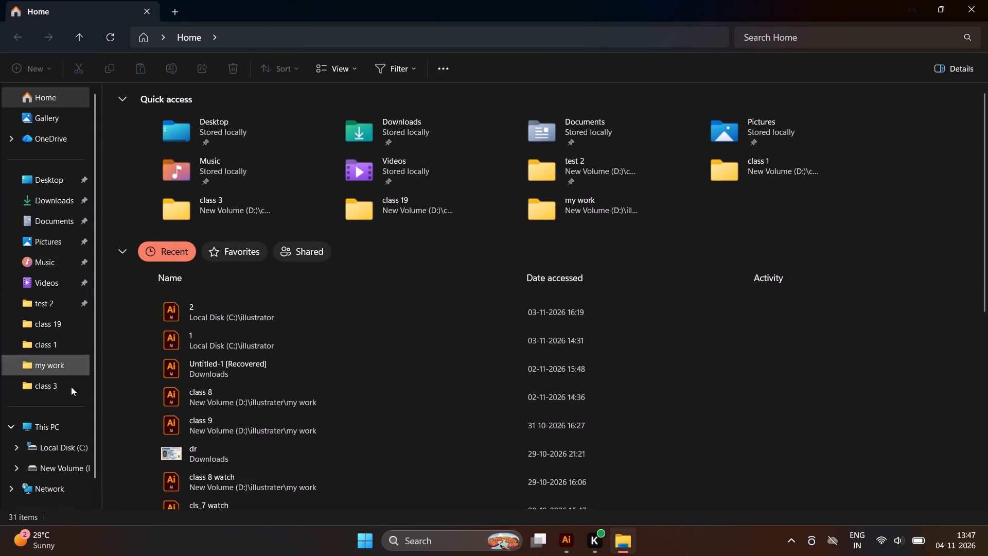
pyautogui.click(72, 464)
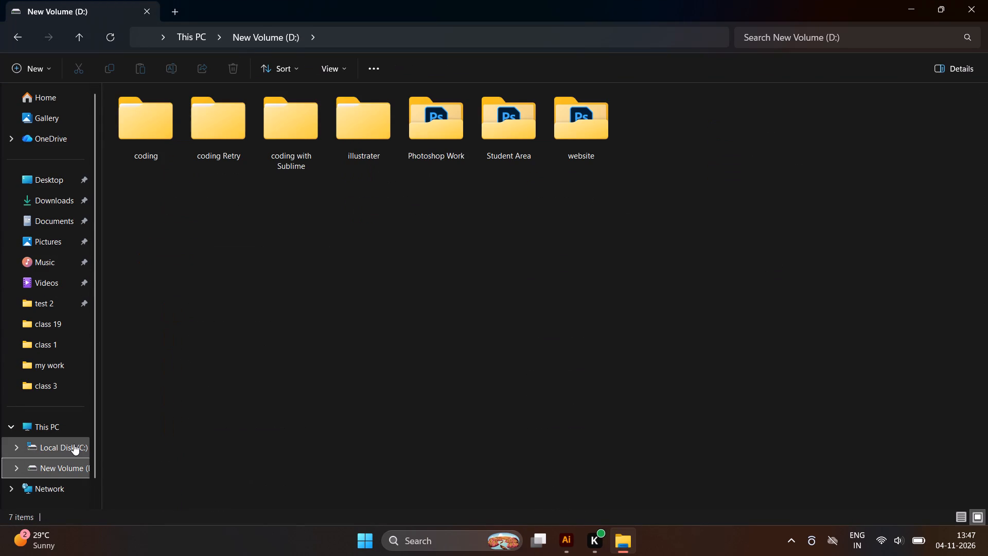
pyautogui.click(74, 444)
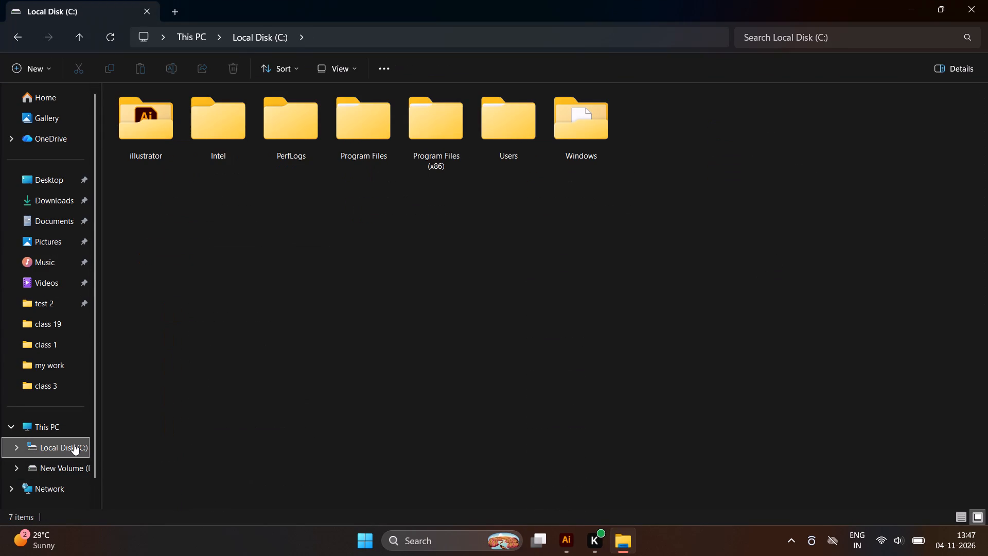
pyautogui.doubleClick(150, 141)
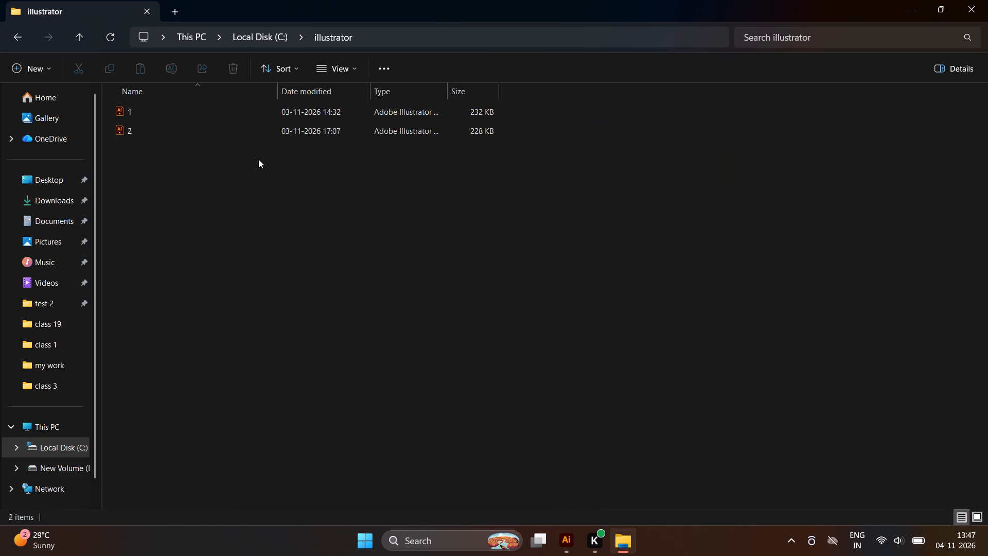
pyautogui.doubleClick(218, 119)
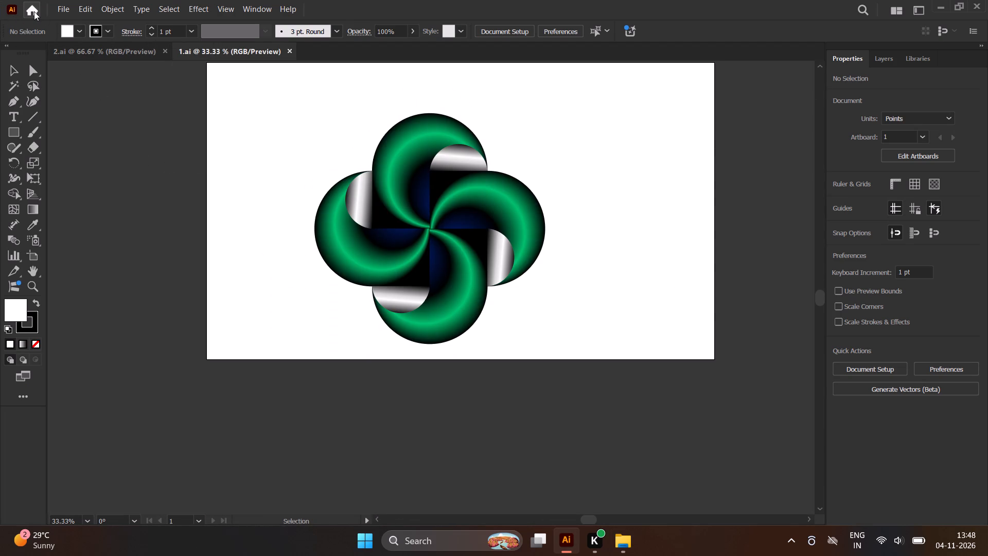
pyautogui.click(287, 48)
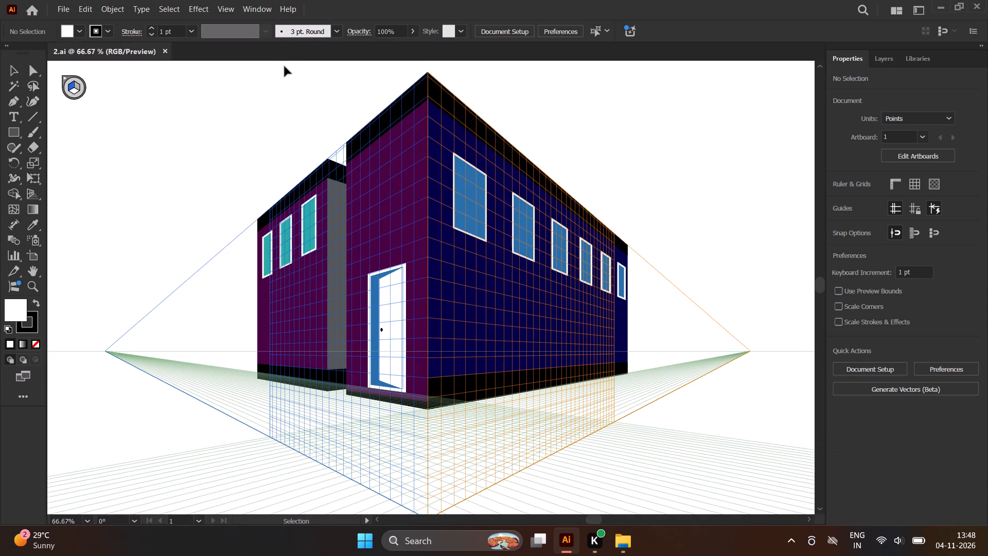
# Return to File Explorer and copy files 1 and 2 from the C: illustrator folder.
pyautogui.hotkey('alt', 'Tab')
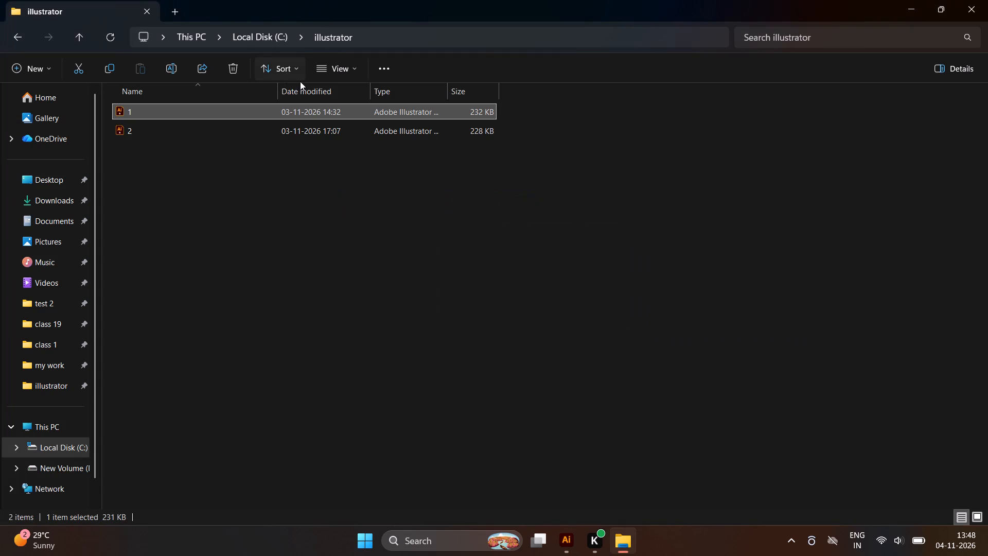
pyautogui.click(268, 134)
pyautogui.moveTo(273, 155); pyautogui.dragTo(266, 110)
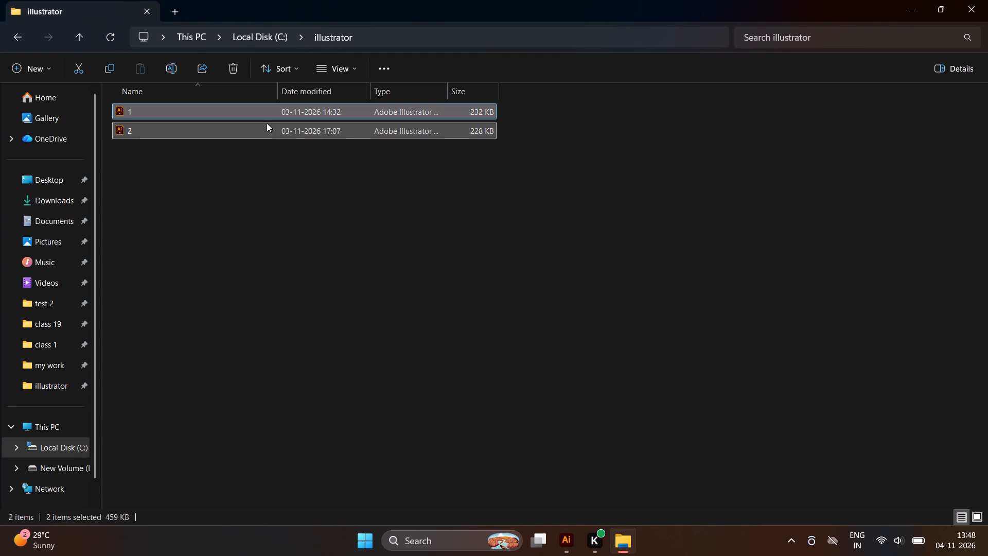
pyautogui.hotkey('ctrl', 'c')
# Go to the my work folder inside illustrater on New Volume (D:).
pyautogui.click(75, 33)
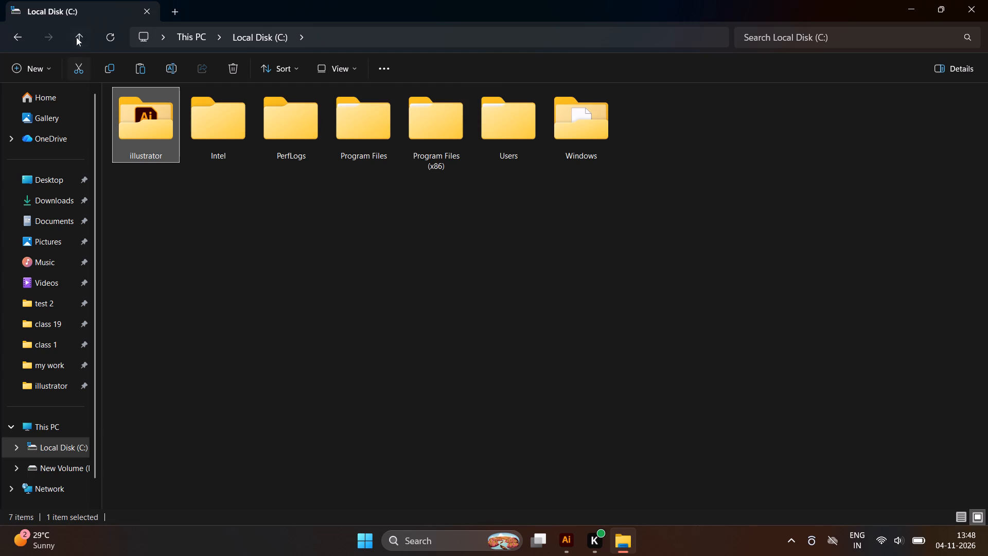
pyautogui.click(73, 30)
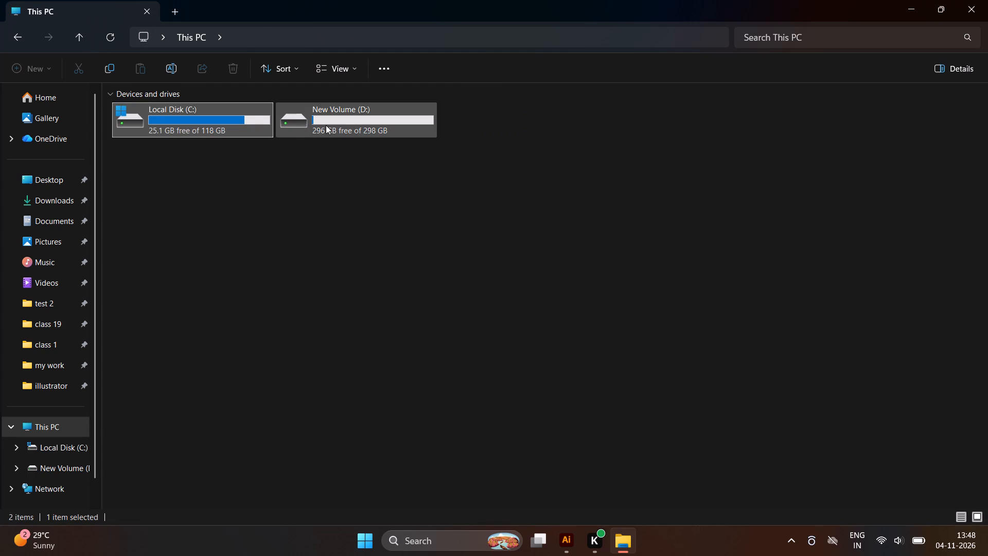
pyautogui.doubleClick(326, 125)
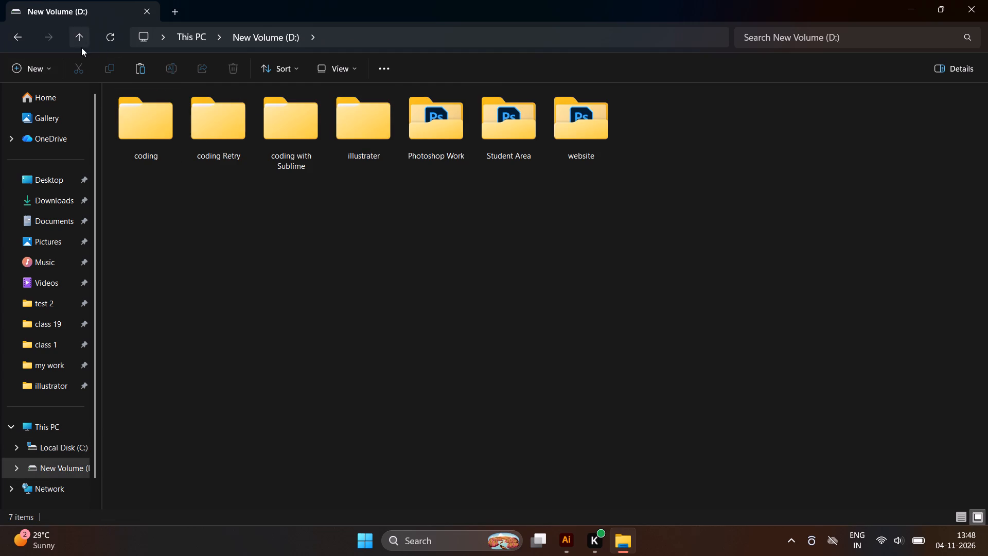
pyautogui.click(81, 47)
pyautogui.click(70, 37)
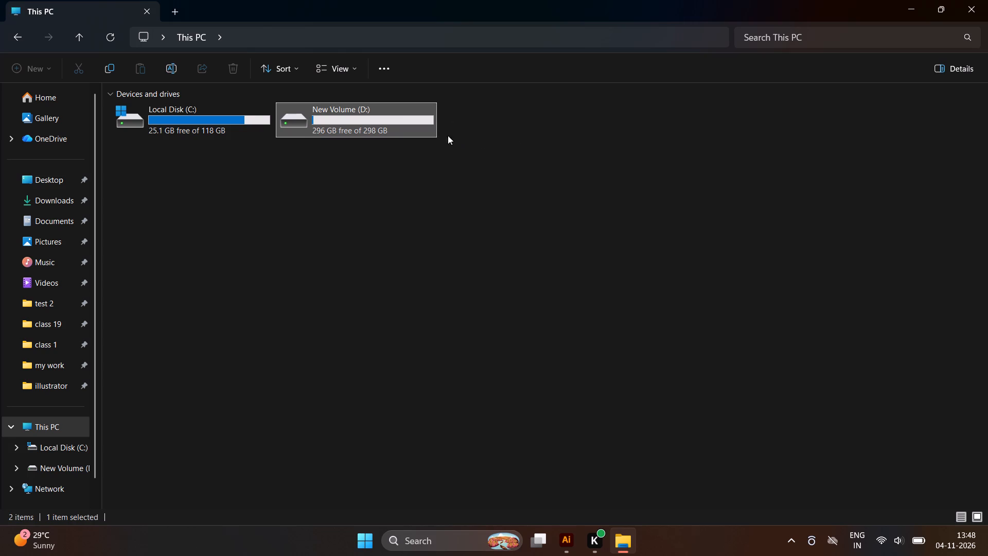
pyautogui.doubleClick(399, 119)
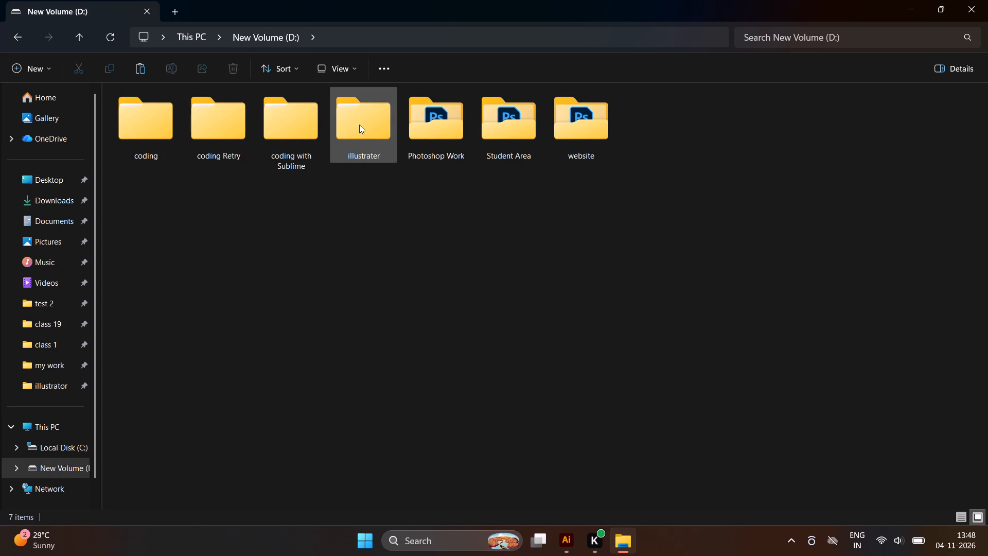
pyautogui.doubleClick(373, 129)
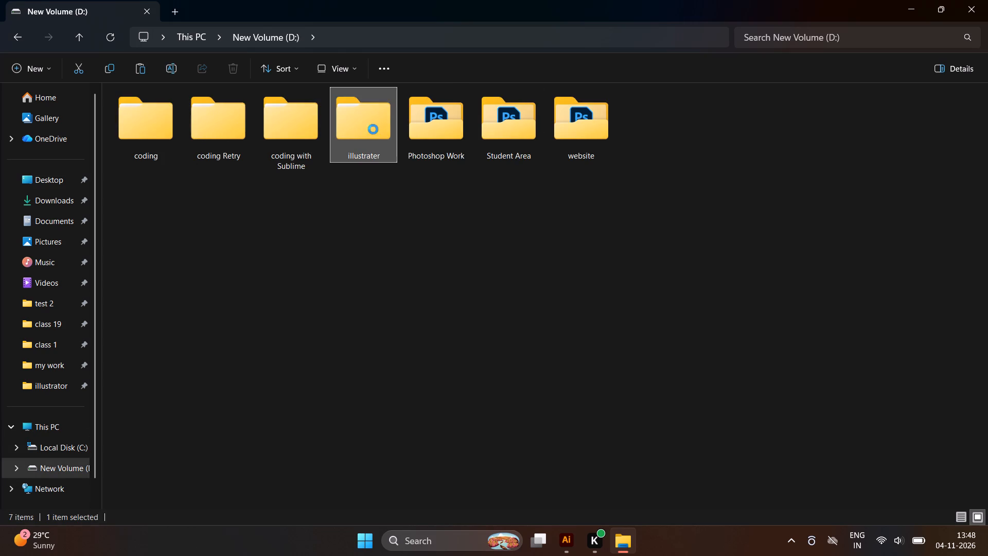
pyautogui.doubleClick(178, 117)
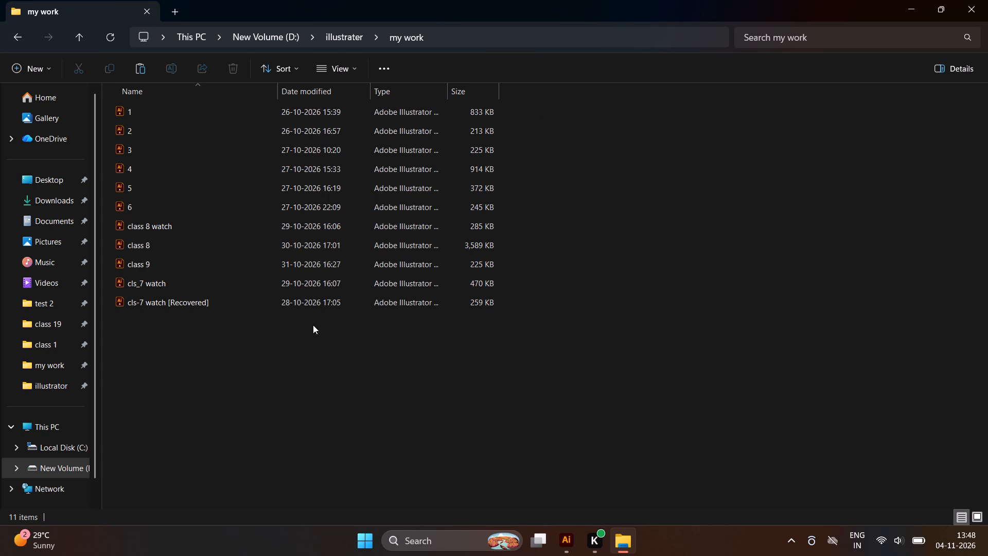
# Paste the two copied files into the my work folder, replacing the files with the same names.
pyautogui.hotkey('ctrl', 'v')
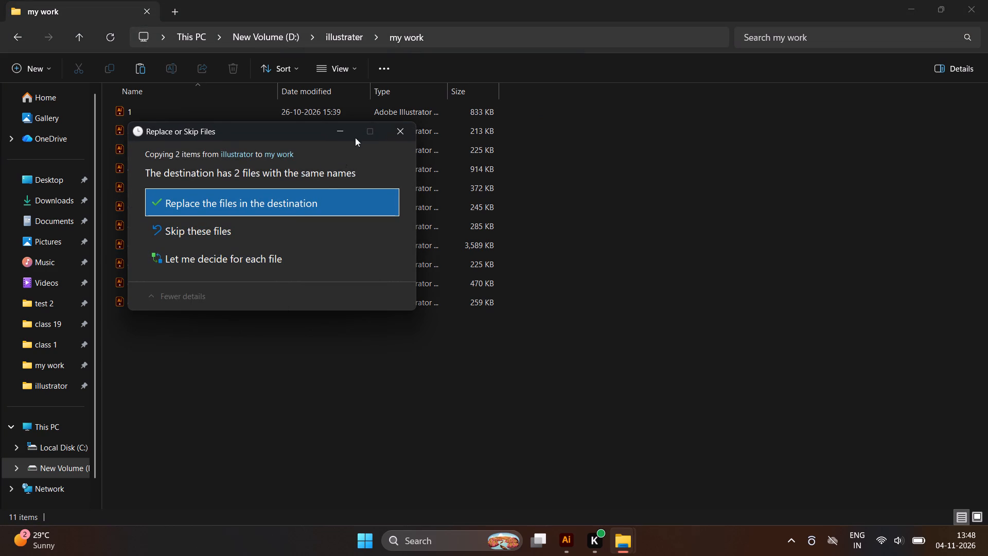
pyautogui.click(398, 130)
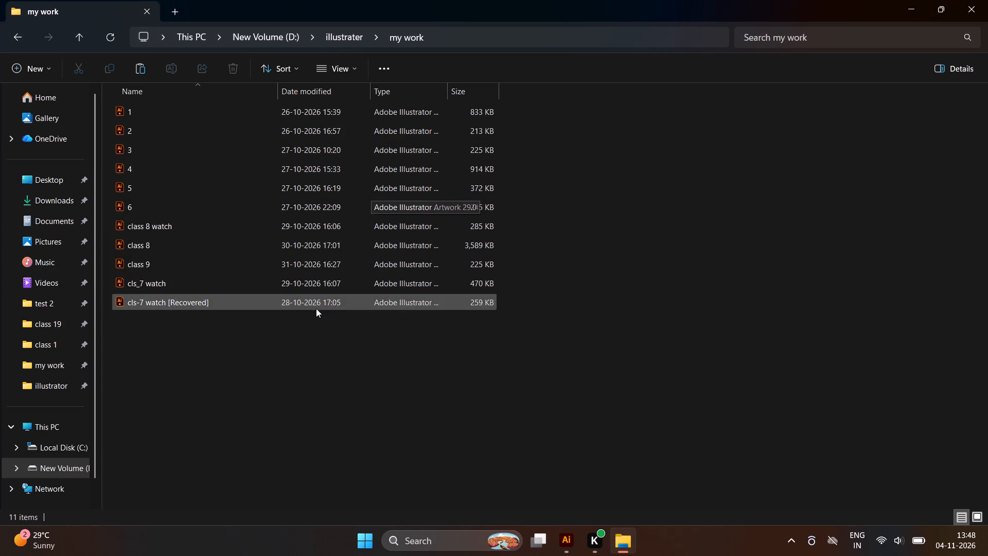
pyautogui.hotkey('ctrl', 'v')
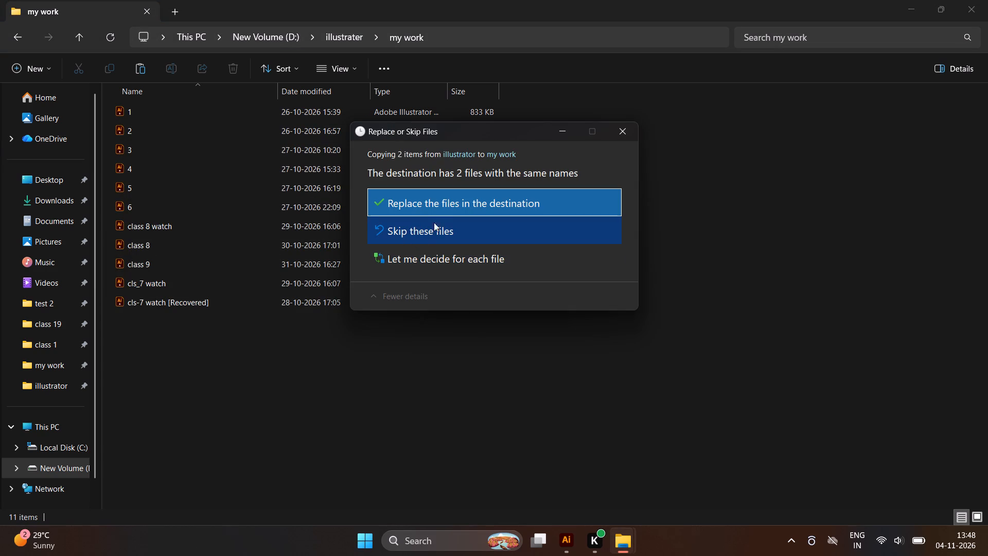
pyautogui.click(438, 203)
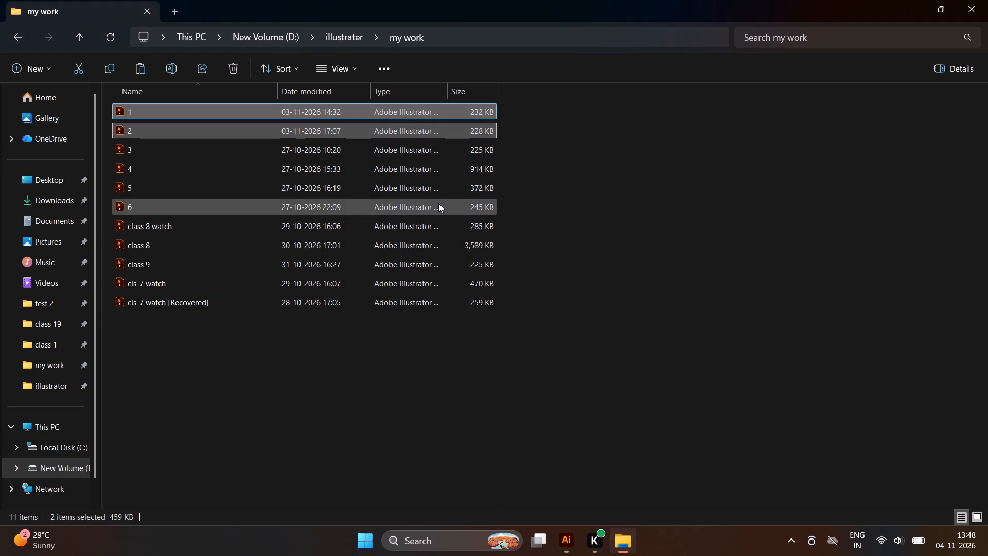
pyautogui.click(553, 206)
# Open the pasted file 2 from the my work folder in Illustrator to check its artwork.
pyautogui.scroll(2, 287, 181)
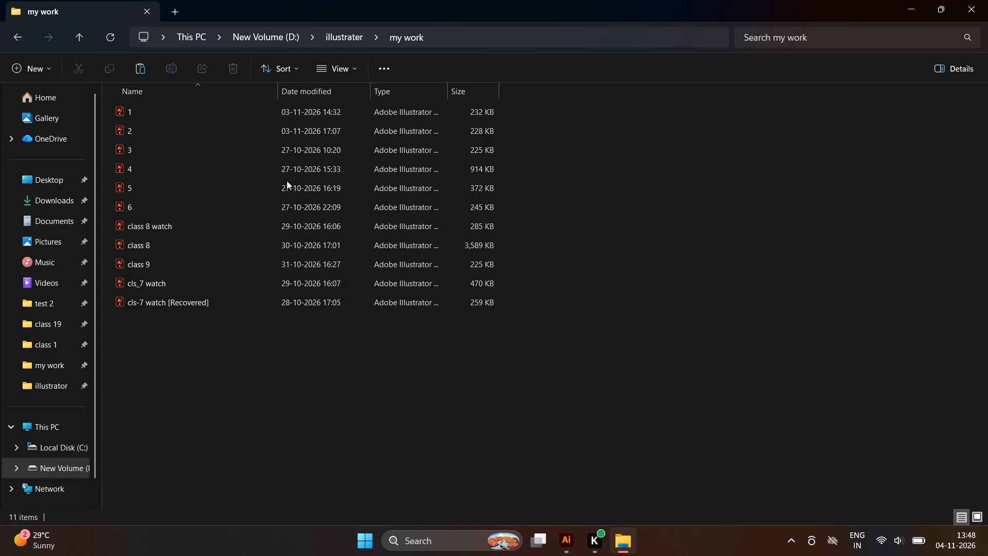
pyautogui.doubleClick(246, 136)
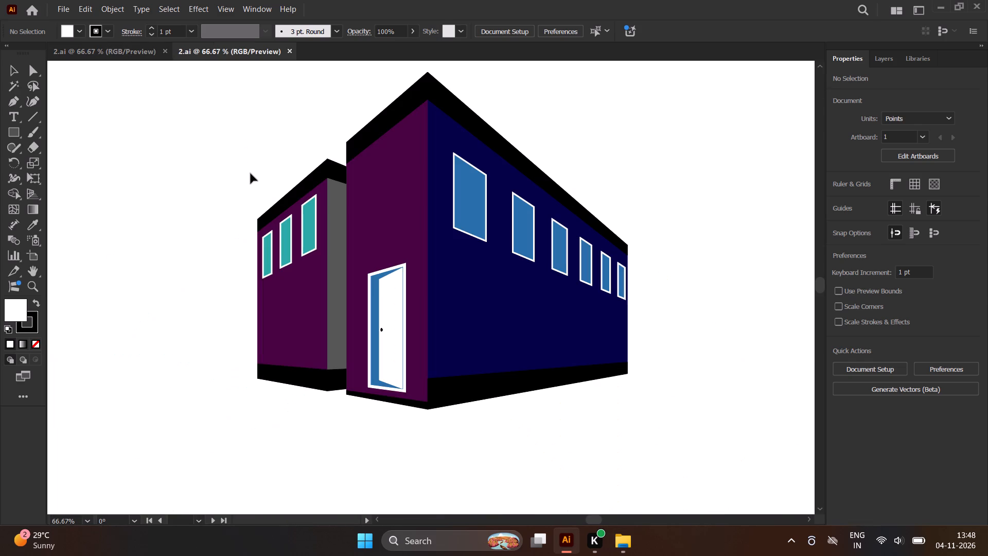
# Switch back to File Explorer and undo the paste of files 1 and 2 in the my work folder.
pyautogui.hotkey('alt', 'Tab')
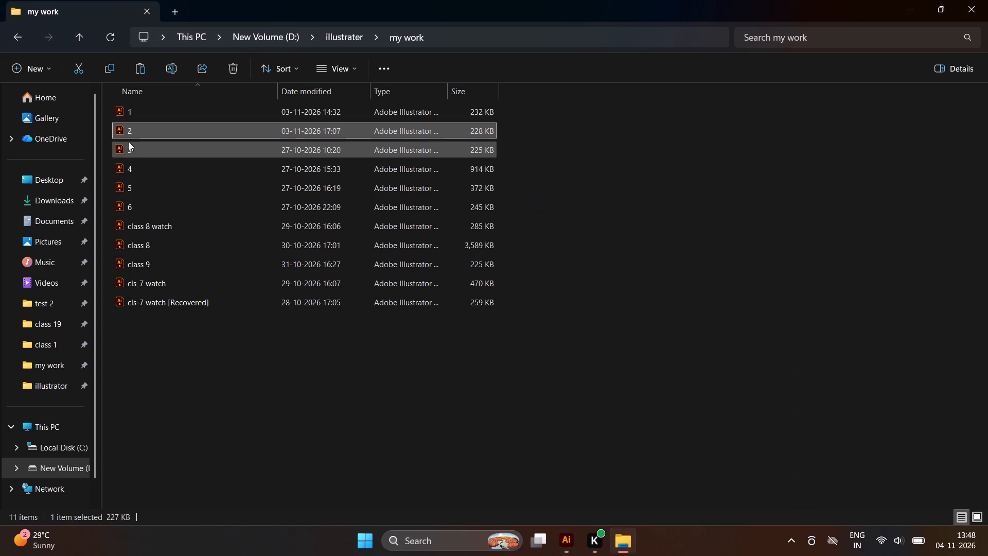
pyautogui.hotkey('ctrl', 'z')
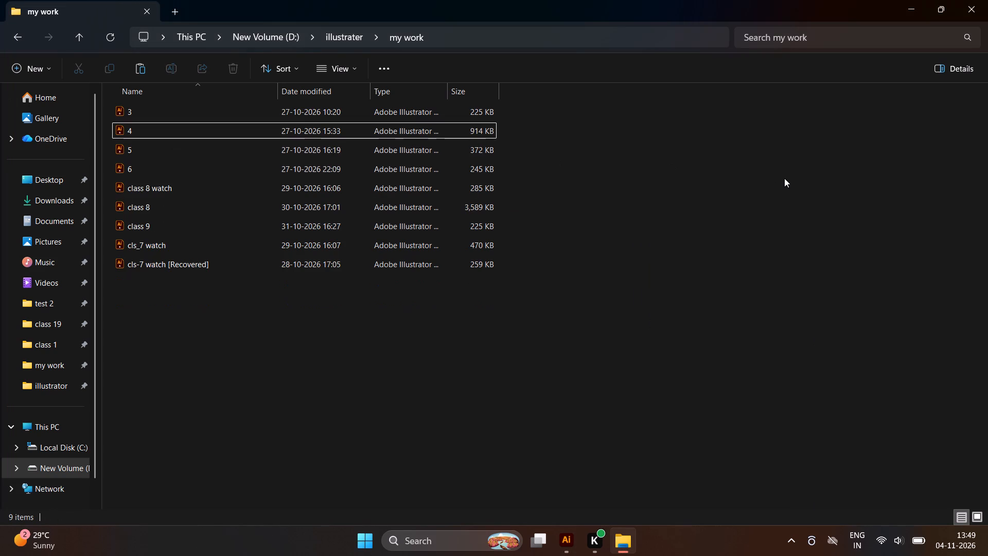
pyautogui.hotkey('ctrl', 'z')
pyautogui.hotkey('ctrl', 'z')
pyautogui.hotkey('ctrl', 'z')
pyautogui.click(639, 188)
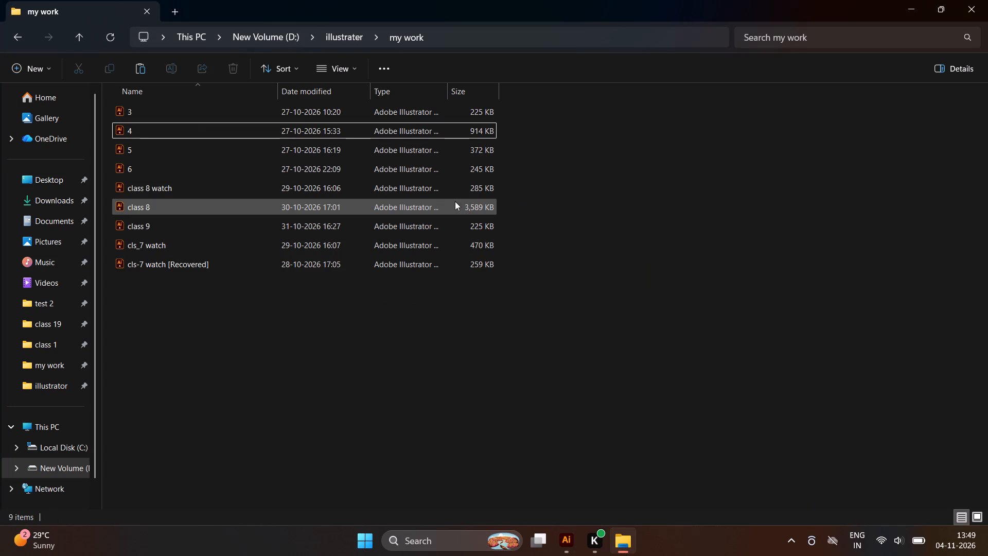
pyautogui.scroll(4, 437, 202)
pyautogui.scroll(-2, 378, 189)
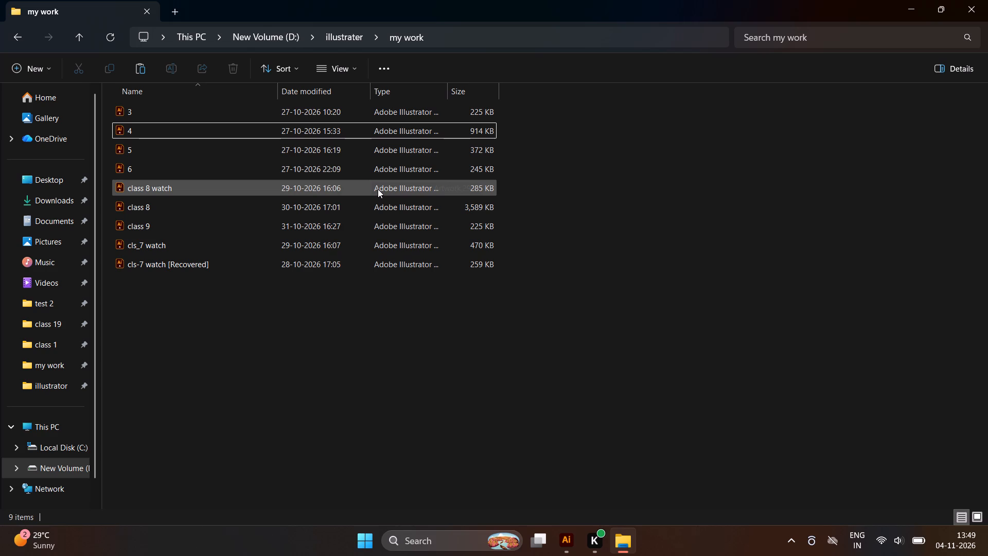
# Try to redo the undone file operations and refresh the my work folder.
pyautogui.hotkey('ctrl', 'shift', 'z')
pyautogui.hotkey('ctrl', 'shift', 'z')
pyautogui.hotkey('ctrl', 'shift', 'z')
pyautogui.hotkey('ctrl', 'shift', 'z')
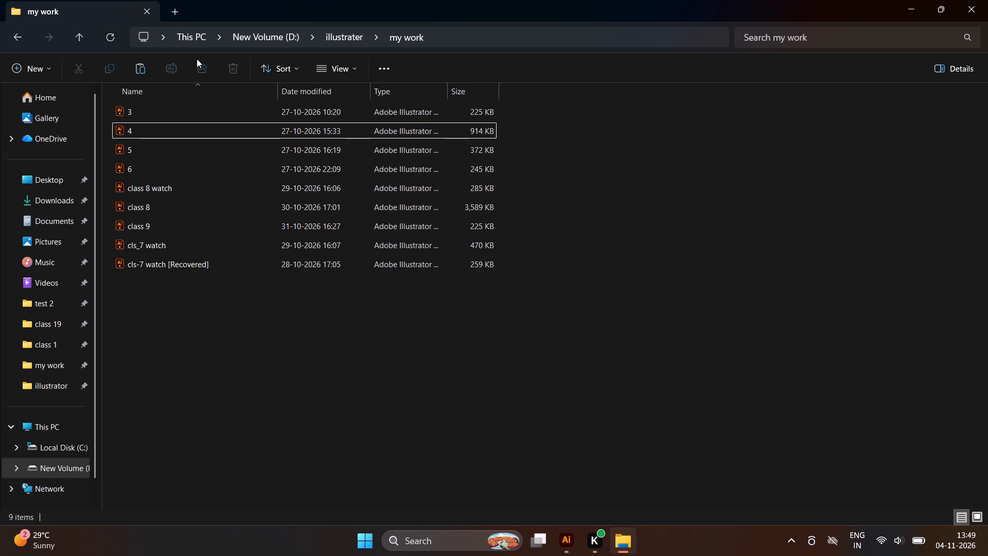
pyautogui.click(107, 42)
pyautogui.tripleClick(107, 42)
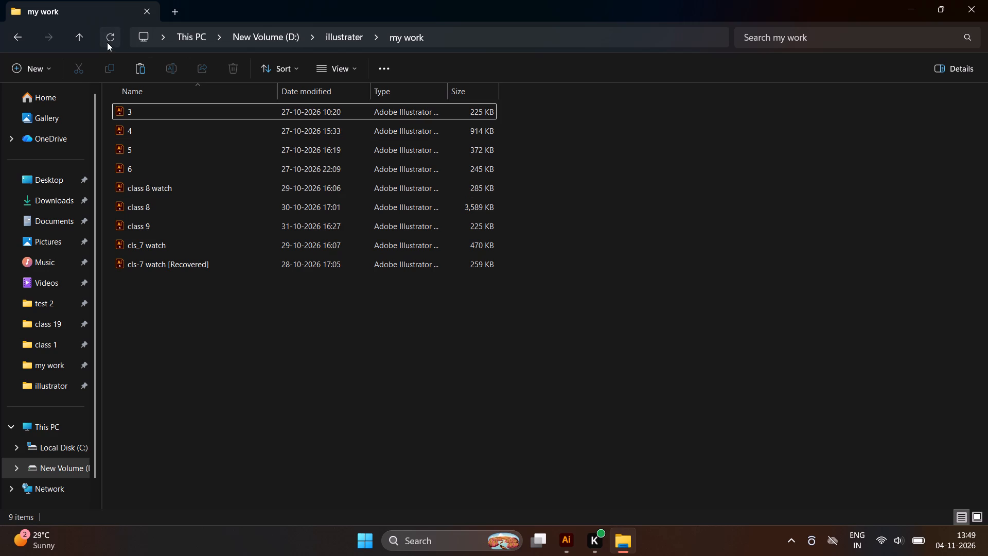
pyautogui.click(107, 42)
# Paste the copied files 1 and 2 into the my work folder again.
pyautogui.hotkey('ctrl', 'v')
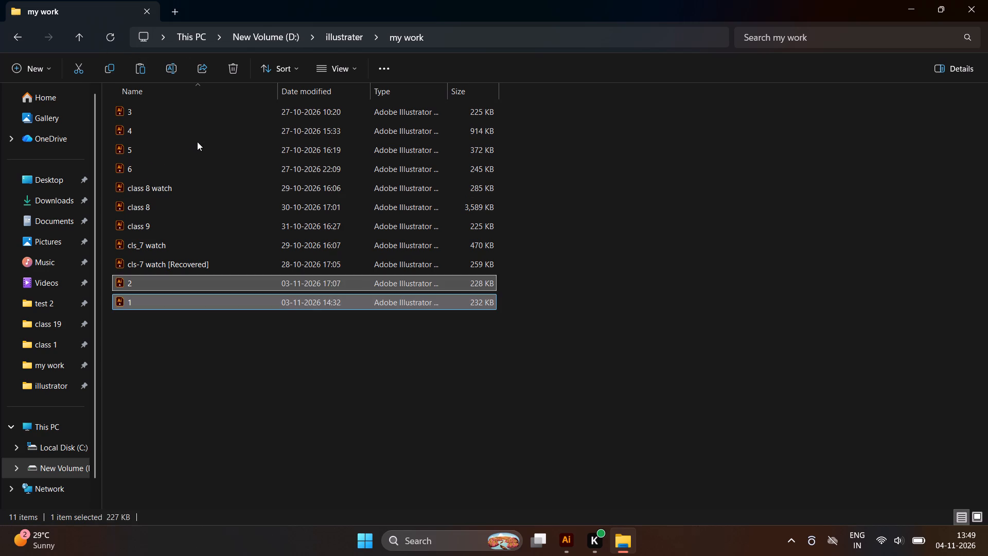
pyautogui.click(824, 243)
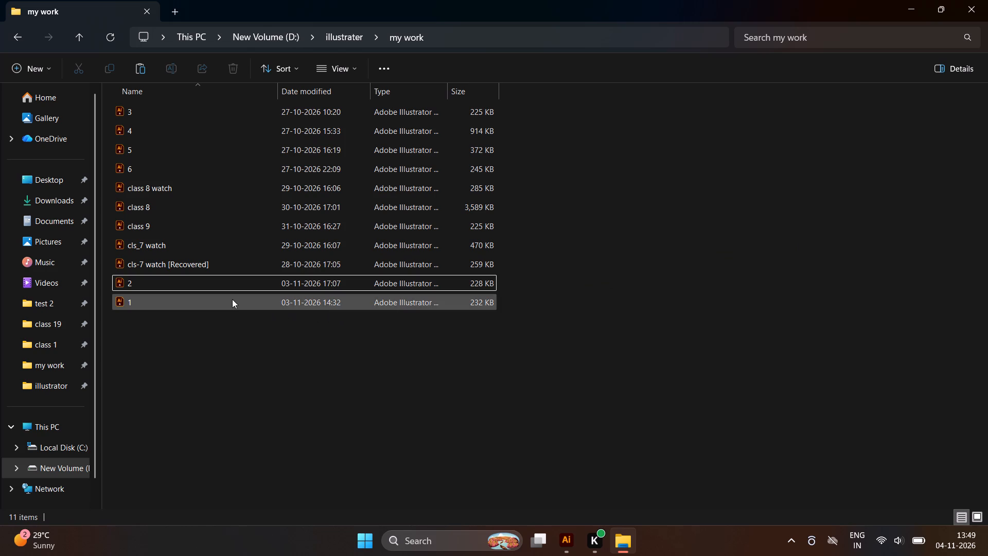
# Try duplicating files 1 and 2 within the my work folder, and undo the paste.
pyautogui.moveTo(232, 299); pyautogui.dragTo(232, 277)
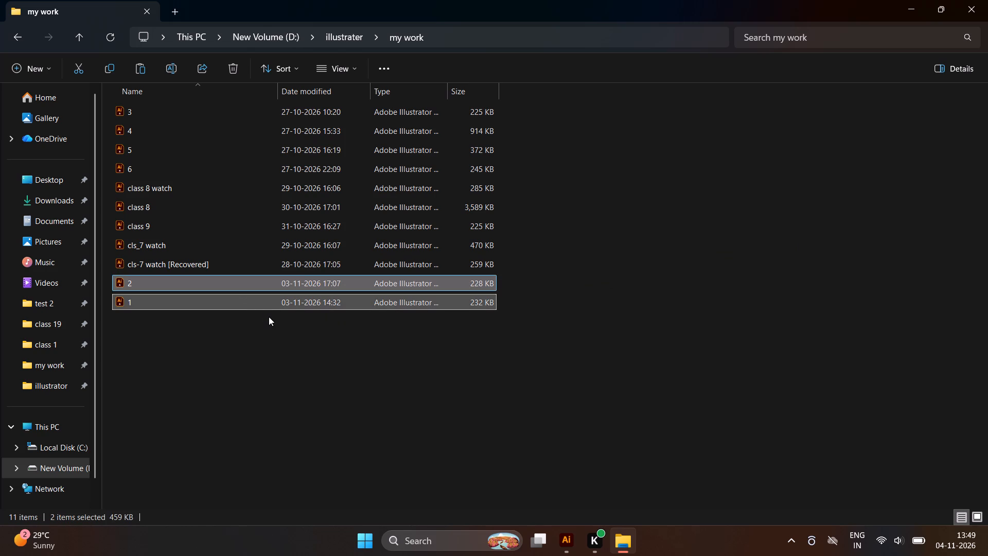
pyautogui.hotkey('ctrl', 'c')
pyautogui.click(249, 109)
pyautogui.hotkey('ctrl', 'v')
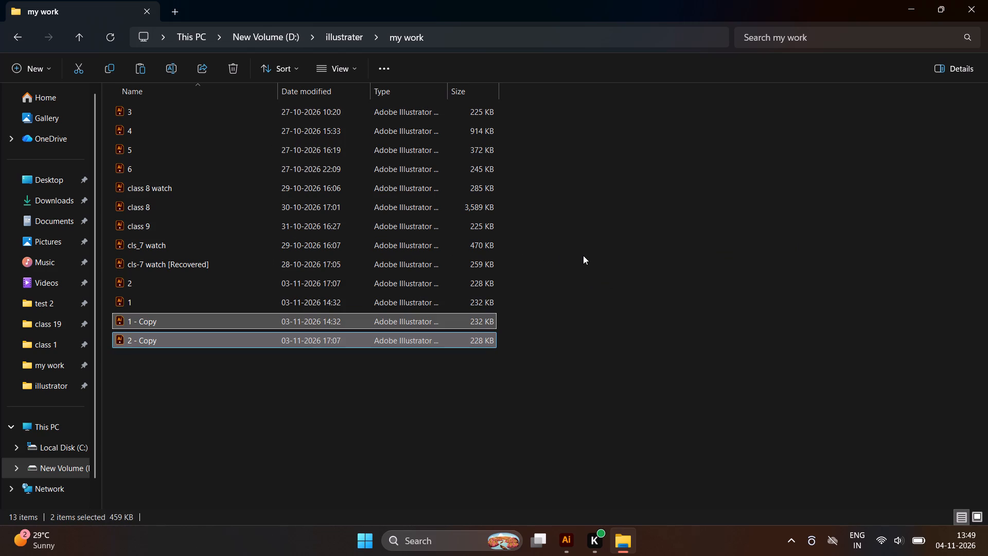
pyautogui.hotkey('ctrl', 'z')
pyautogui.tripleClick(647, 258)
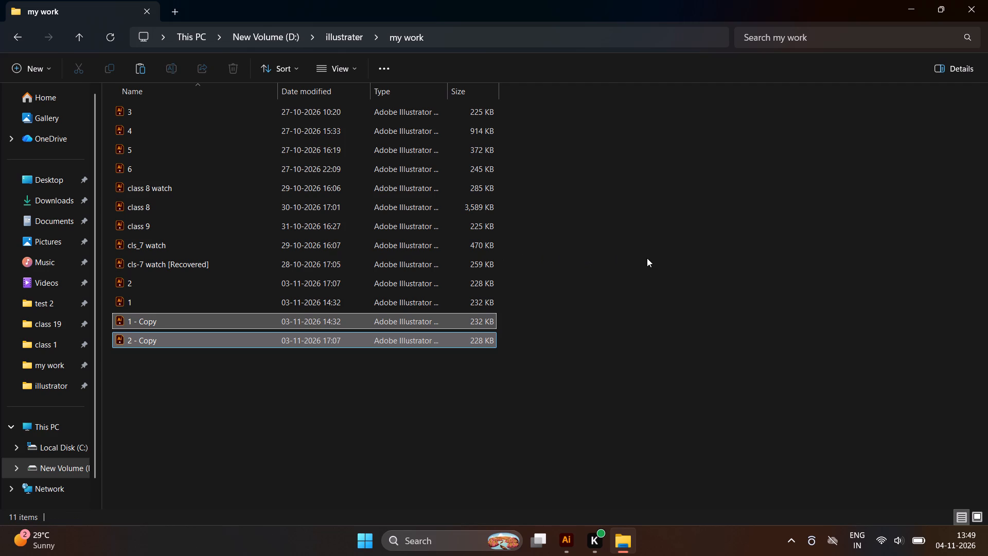
# Go up to the illustrater folder and reopen my work to check its refreshed file list.
pyautogui.click(65, 32)
pyautogui.click(85, 28)
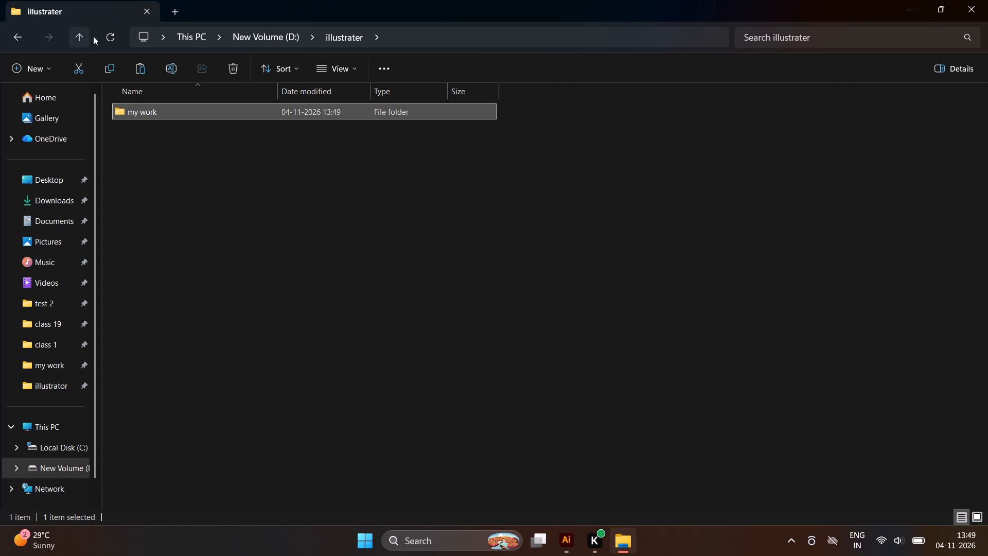
pyautogui.doubleClick(190, 108)
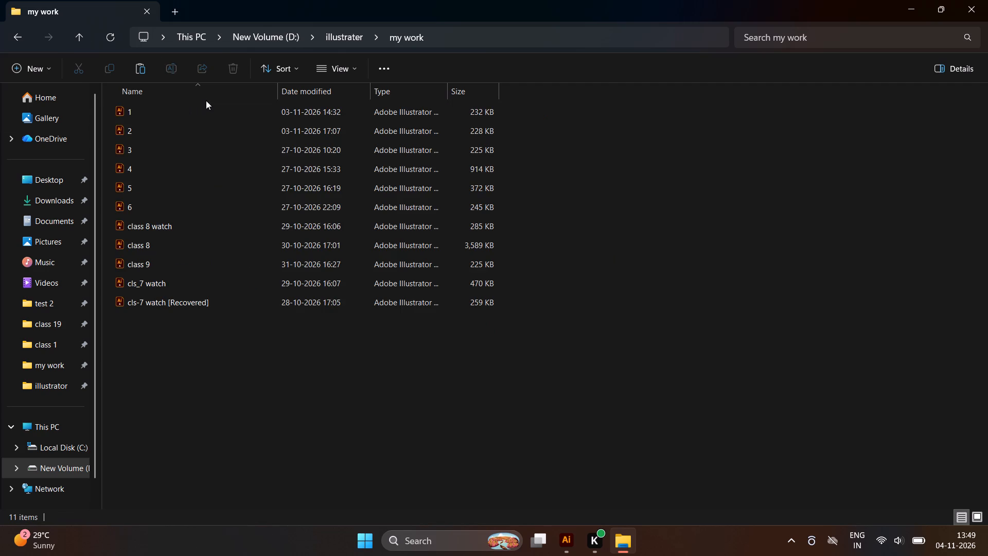
pyautogui.click(280, 348)
# Delete the illustrator folder from Local Disk (C:) and close File Explorer.
pyautogui.click(69, 32)
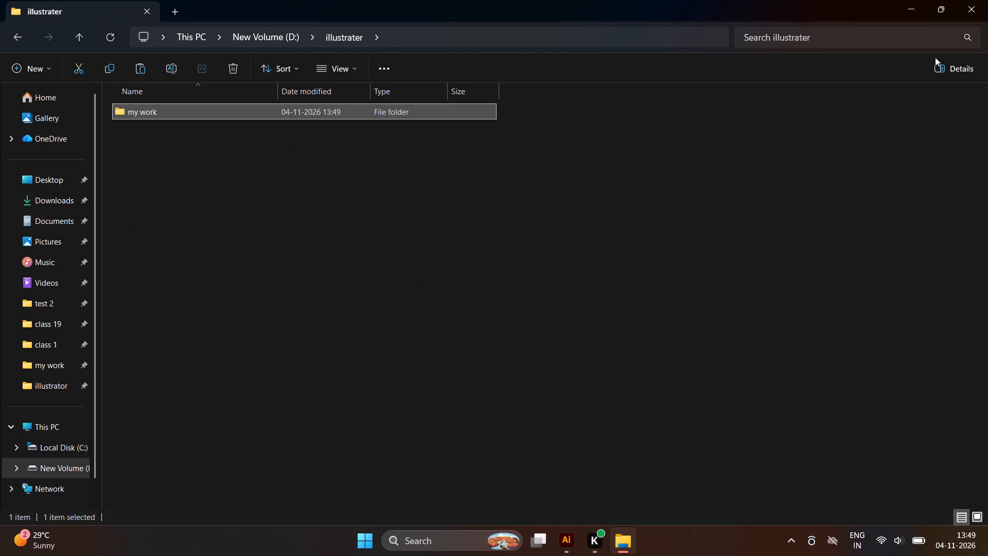
pyautogui.click(79, 36)
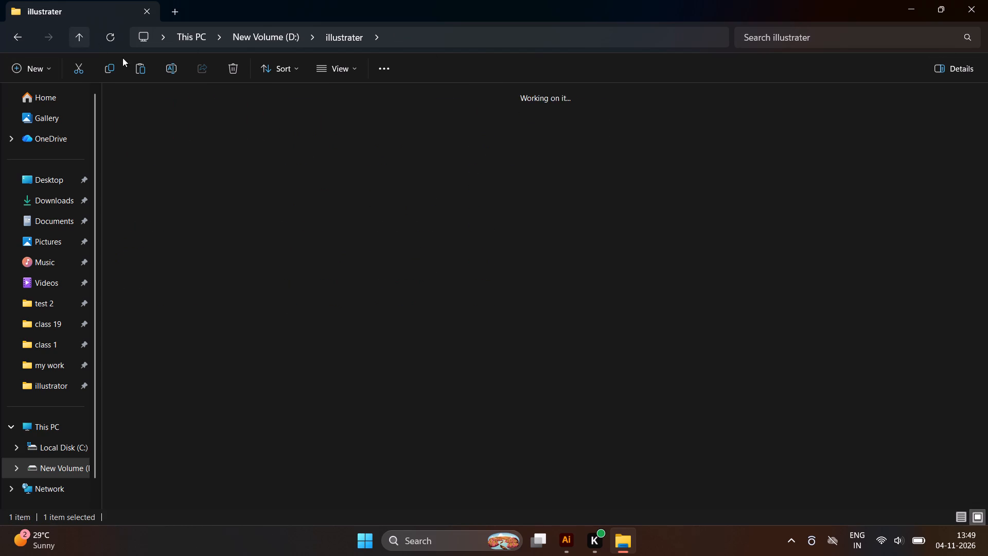
pyautogui.click(52, 442)
pyautogui.click(152, 136)
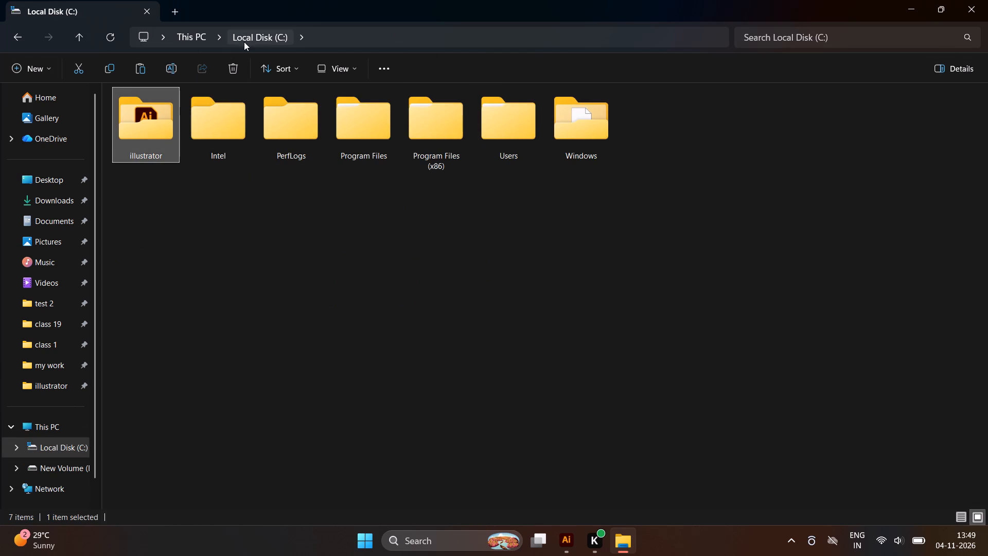
pyautogui.click(243, 67)
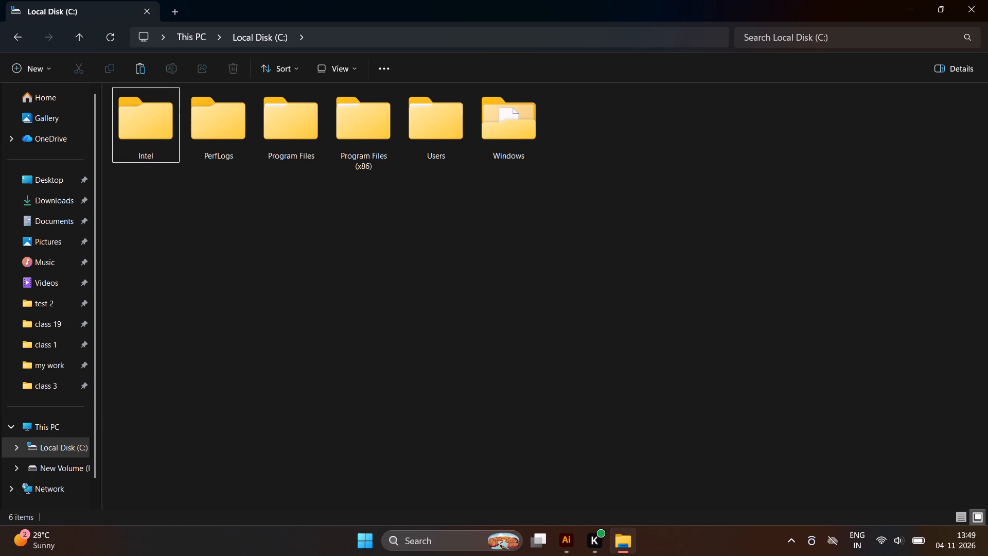
pyautogui.click(987, 0)
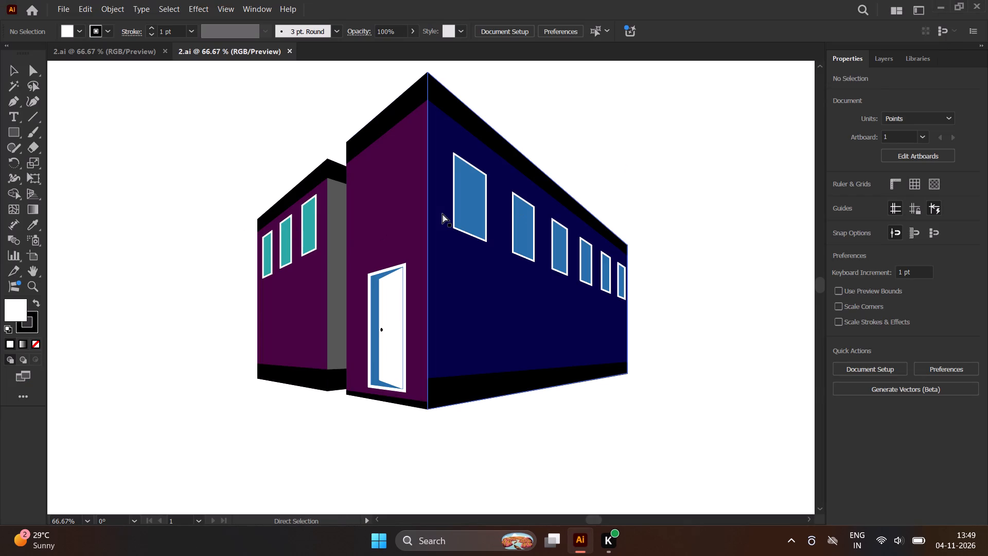
# Save the active 2.ai building drawing and close it, keeping the other 2.ai document open.
pyautogui.hotkey('ctrl', 's')
pyautogui.click(289, 51)
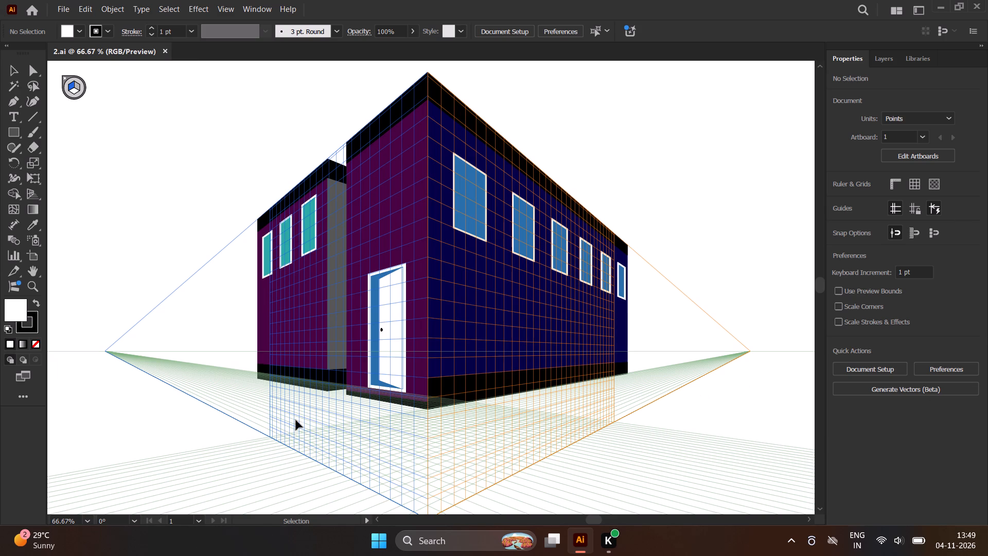
# Examine the building's base, its front corner and the perspective grid's ground area.
pyautogui.scroll(-1, 267, 316)
pyautogui.scroll(-1, 361, 298)
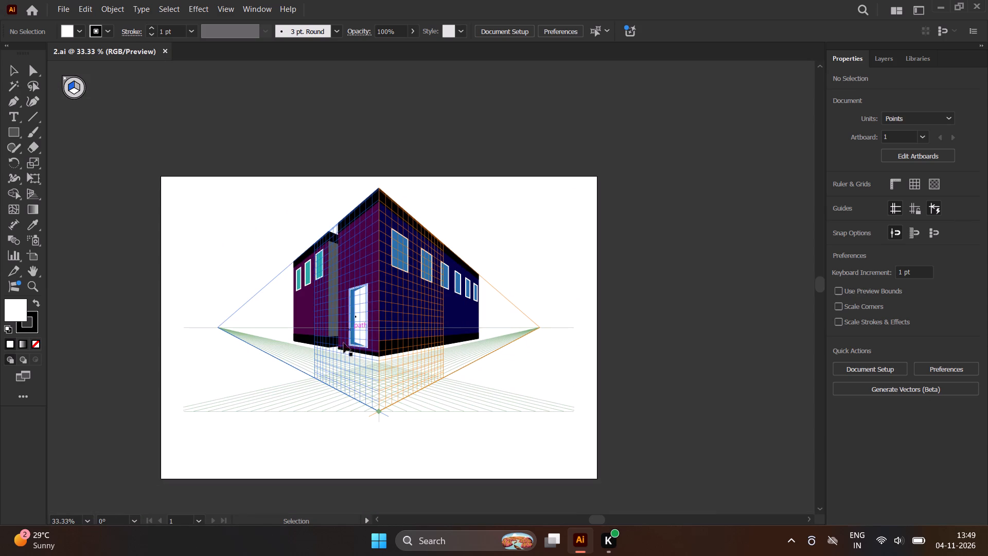
pyautogui.scroll(1, 305, 403)
pyautogui.scroll(1, 274, 446)
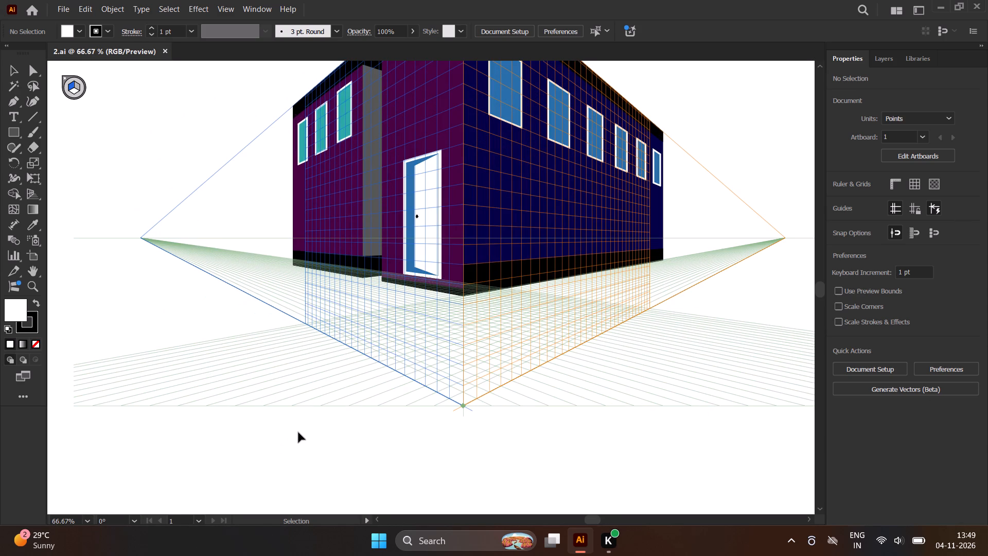
pyautogui.press('space')
pyautogui.press('space')
pyautogui.press('space')
pyautogui.press('space')
pyautogui.press('space')
pyautogui.press('space')
pyautogui.press('space')
pyautogui.press('space')
pyautogui.press('space')
pyautogui.press('space')
pyautogui.press('space')
pyautogui.press('space')
pyautogui.press('space')
pyautogui.press('space')
pyautogui.press('space')
pyautogui.press('space')
pyautogui.press('space')
pyautogui.press('space')
pyautogui.press('space')
pyautogui.press('space')
pyautogui.moveTo(276, 409); pyautogui.dragTo(222, 429)
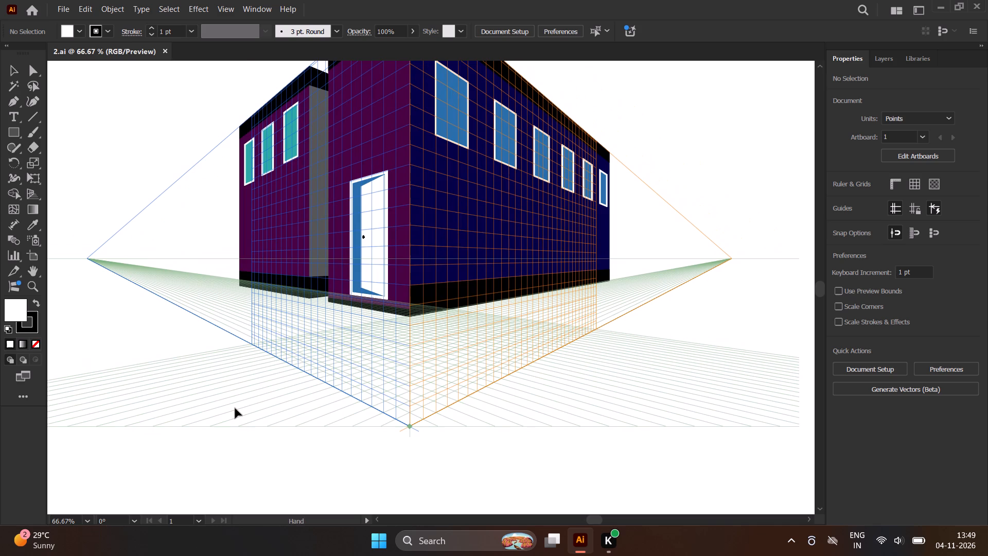
pyautogui.scroll(3, 356, 321)
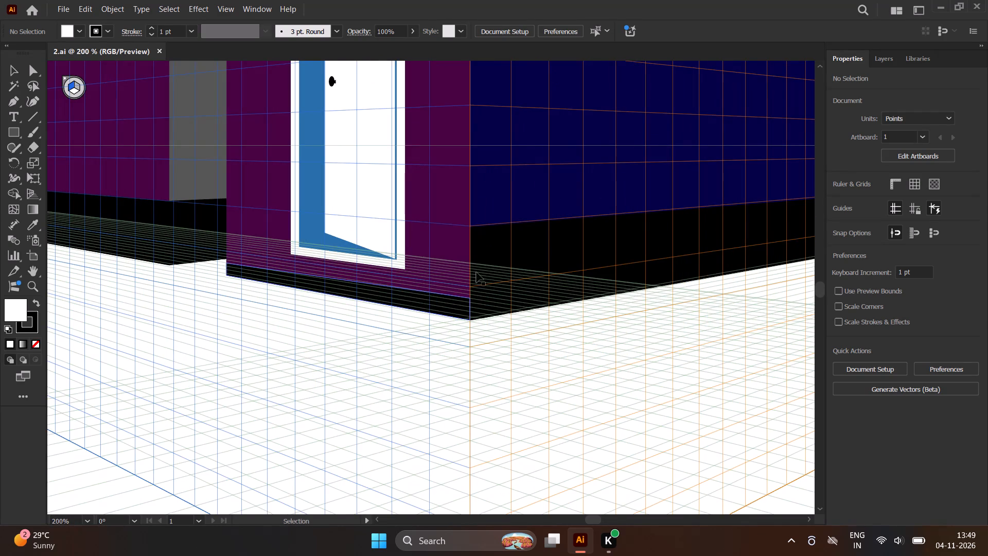
pyautogui.scroll(-1, 522, 237)
pyautogui.scroll(7, 522, 237)
pyautogui.scroll(-1, 522, 237)
pyautogui.scroll(1, 522, 237)
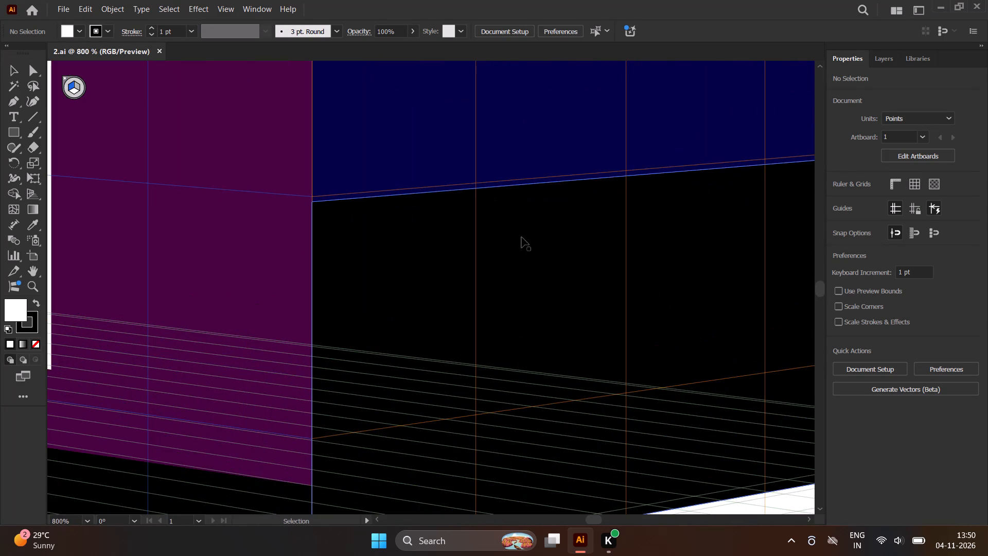
pyautogui.scroll(-4, 522, 237)
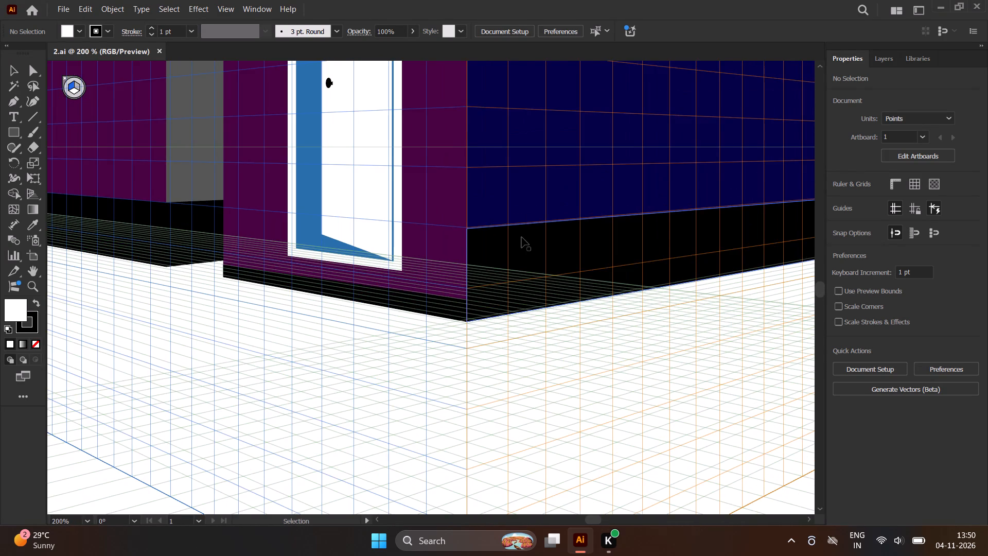
pyautogui.scroll(-2, 522, 237)
pyautogui.scroll(-1, 173, 362)
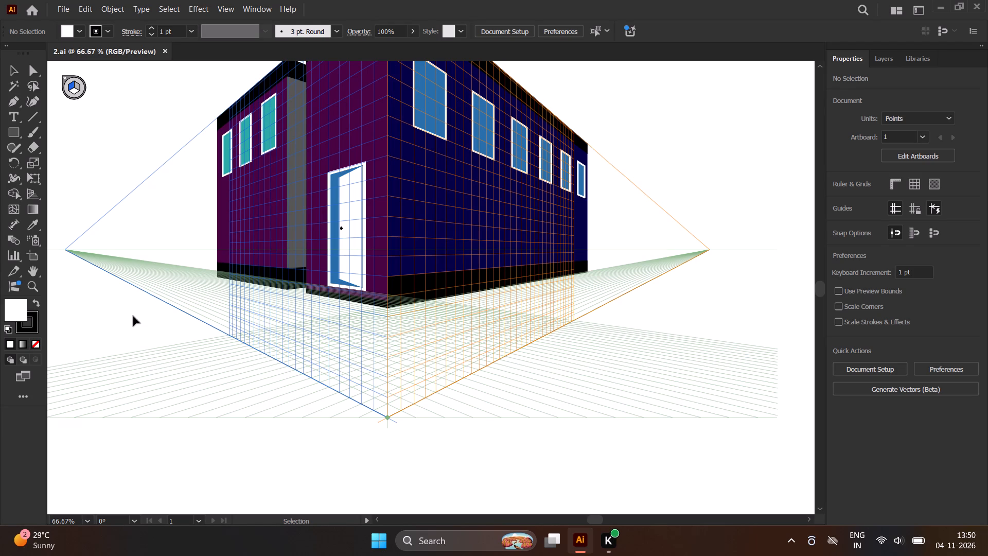
# Draw a #212121 rectangle on the horizontal perspective plane from the left vanishing point to the grid's front ground point, about 168843 by 183 pt.
pyautogui.click(74, 91)
pyautogui.click(19, 133)
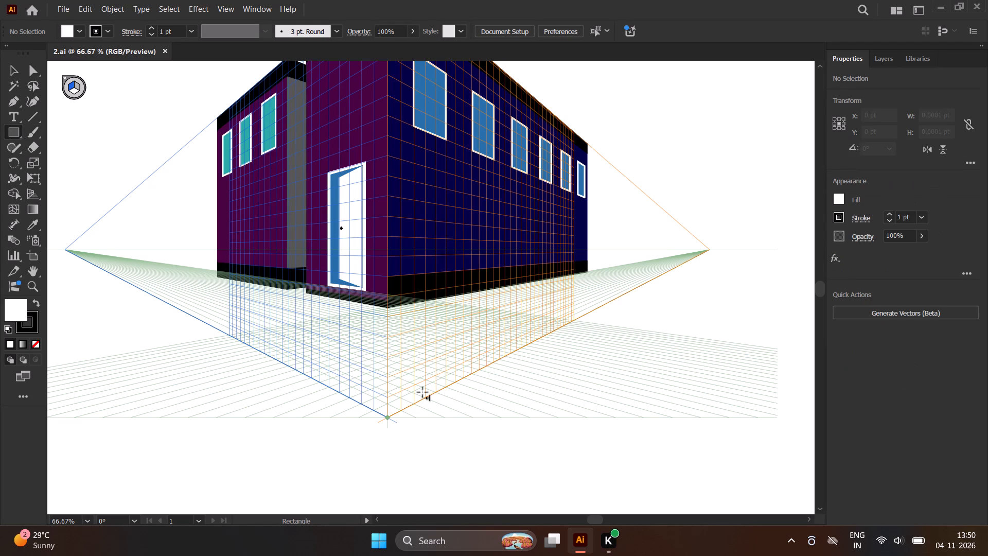
pyautogui.click(75, 92)
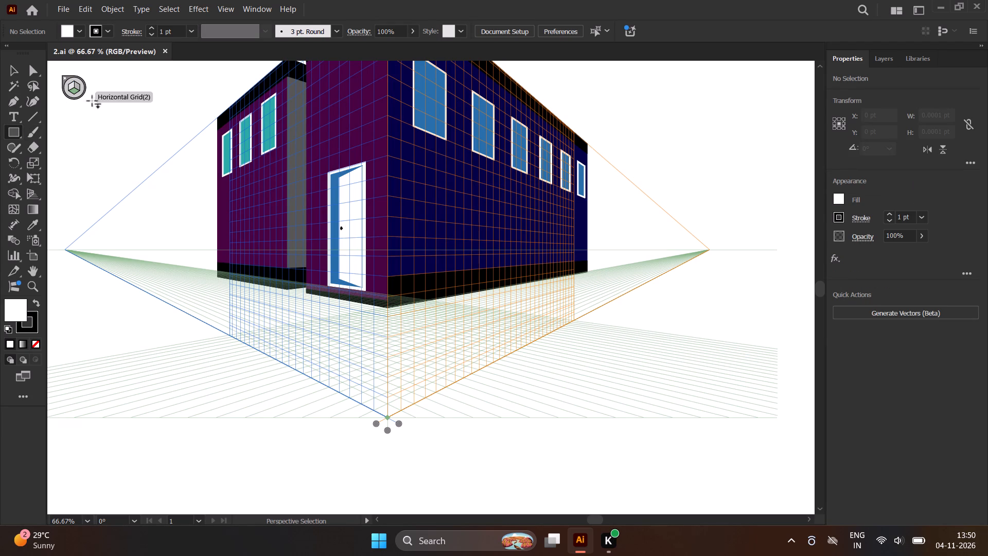
pyautogui.doubleClick(22, 311)
pyautogui.moveTo(770, 261); pyautogui.dragTo(671, 273)
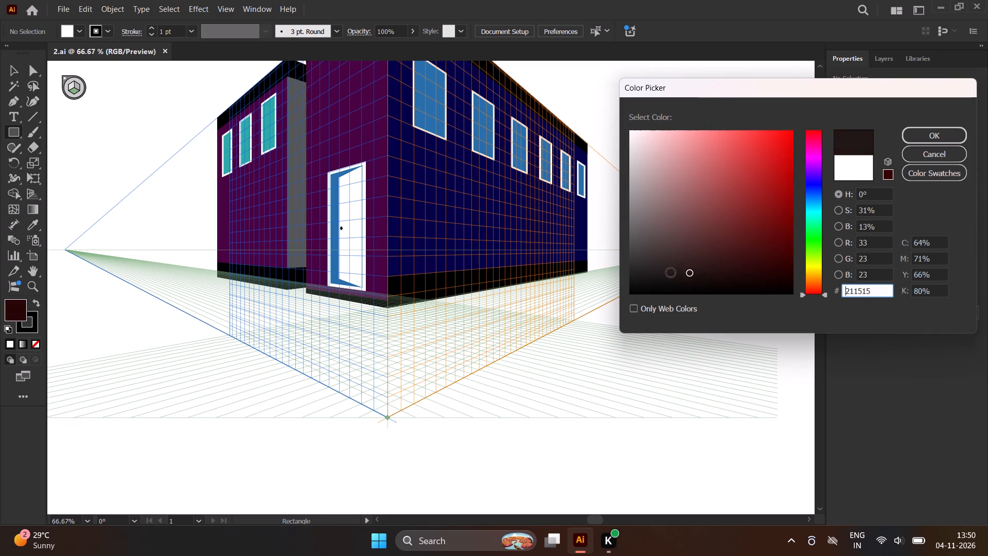
pyautogui.moveTo(671, 273); pyautogui.dragTo(626, 272)
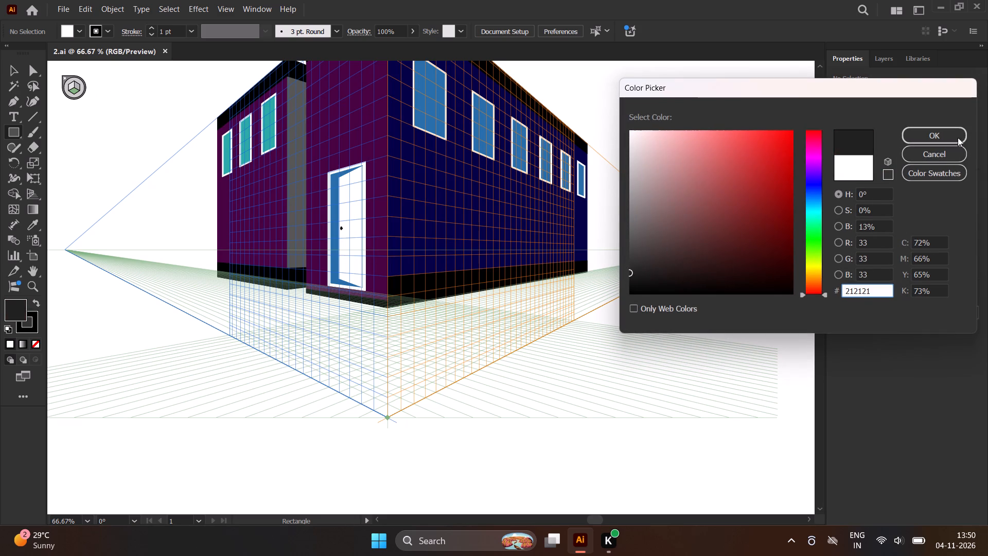
pyautogui.click(944, 137)
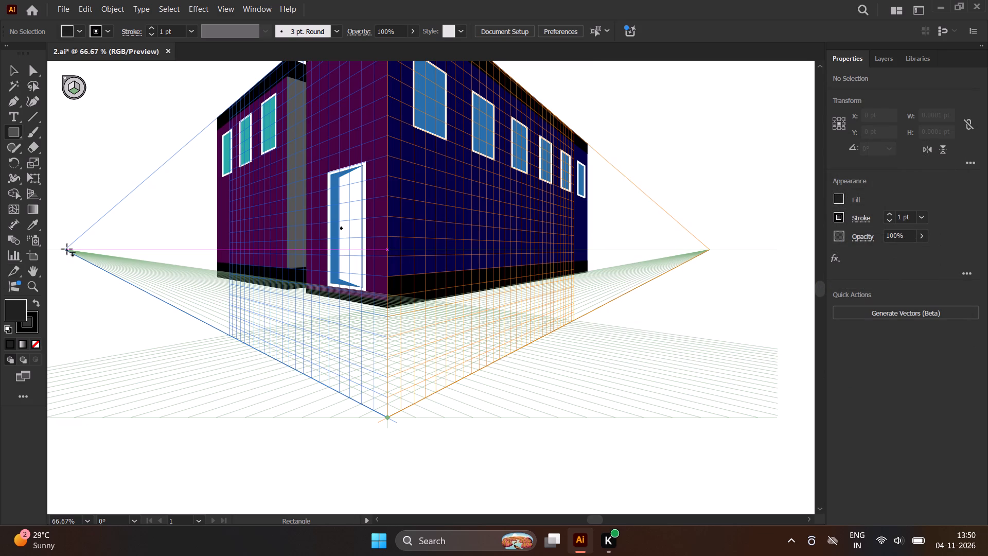
pyautogui.moveTo(67, 249); pyautogui.dragTo(253, 312)
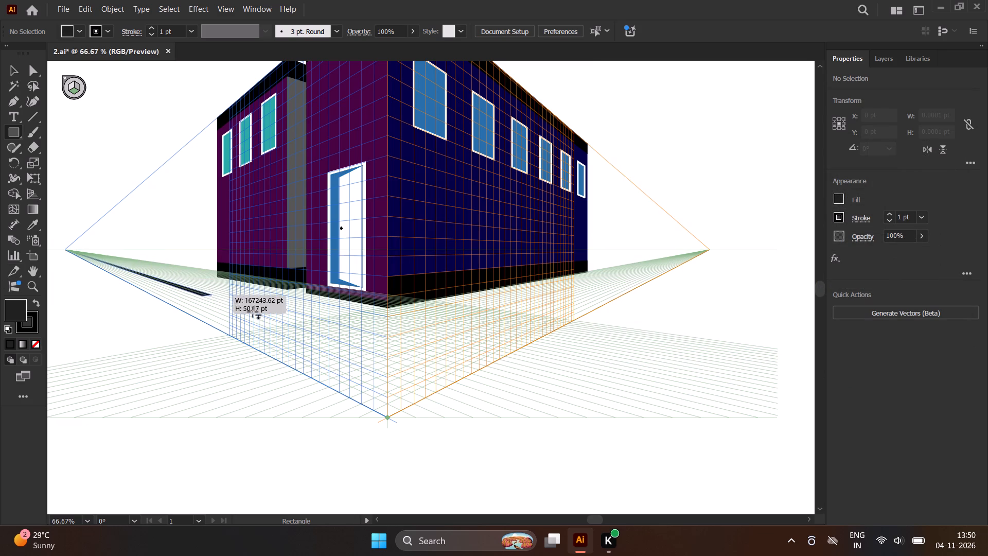
pyautogui.moveTo(253, 312); pyautogui.dragTo(392, 413)
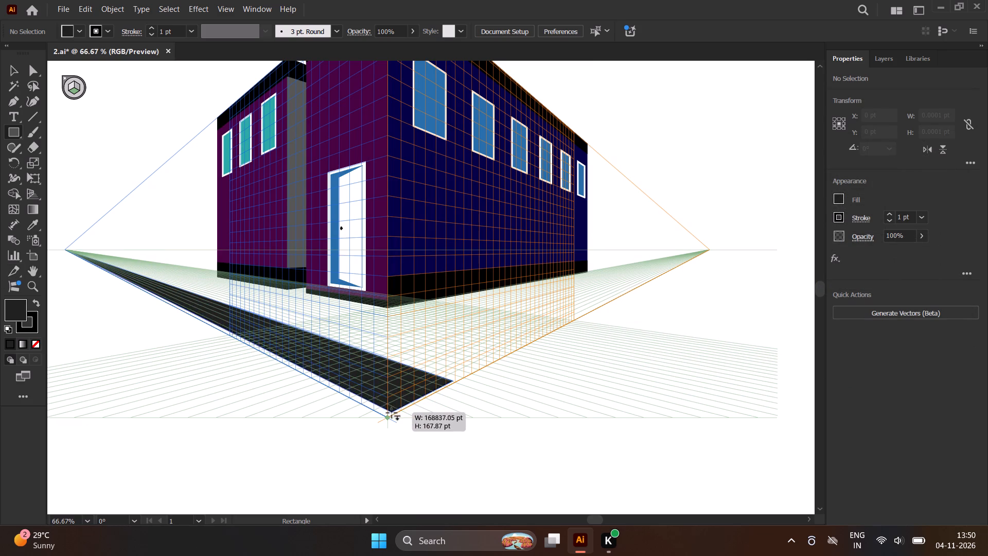
pyautogui.moveTo(392, 413); pyautogui.dragTo(388, 417)
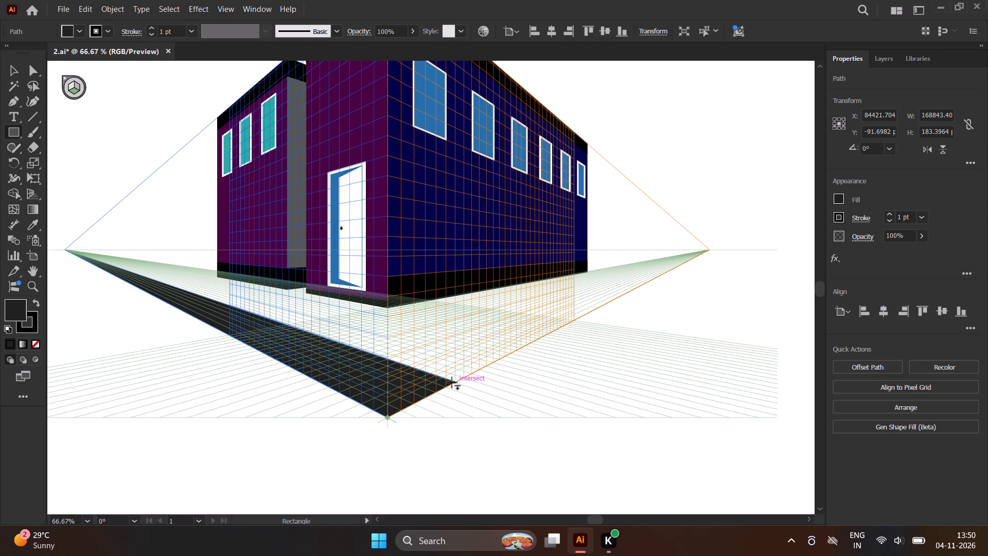
# Draw a second ground-plane rectangle from the first strip's corner back towards the left vanishing point, about 67789 by 690 pt.
pyautogui.moveTo(452, 383); pyautogui.dragTo(554, 325)
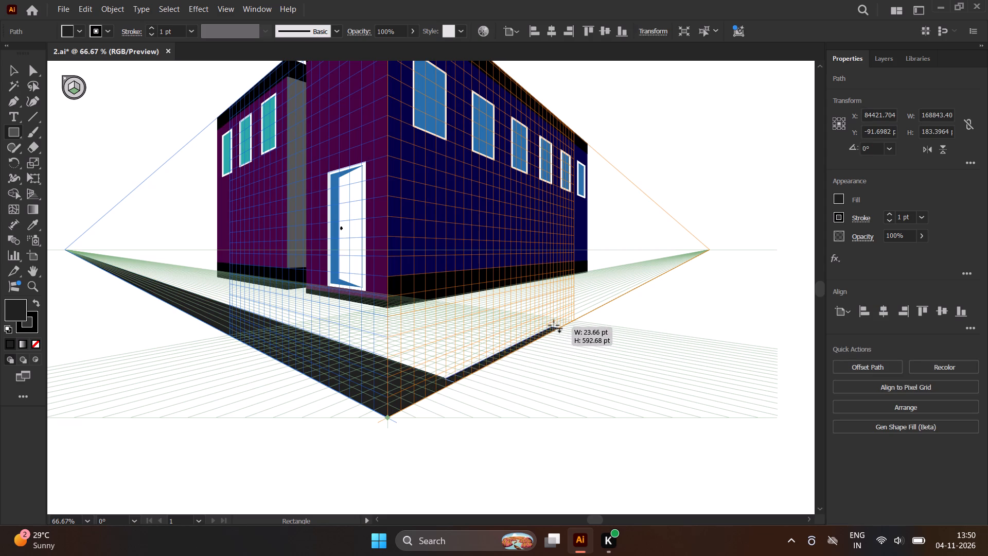
pyautogui.moveTo(554, 325); pyautogui.dragTo(471, 308)
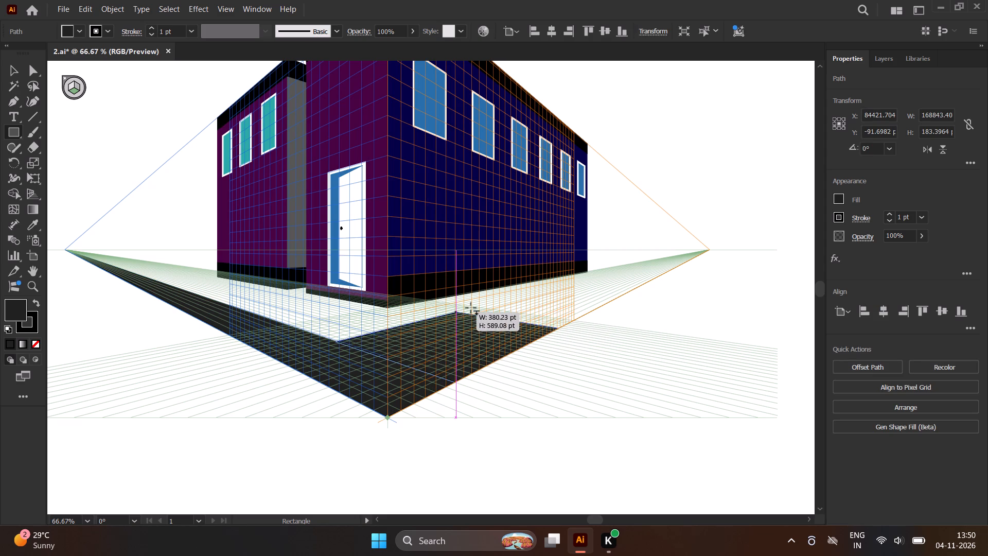
pyautogui.moveTo(471, 308); pyautogui.dragTo(322, 287)
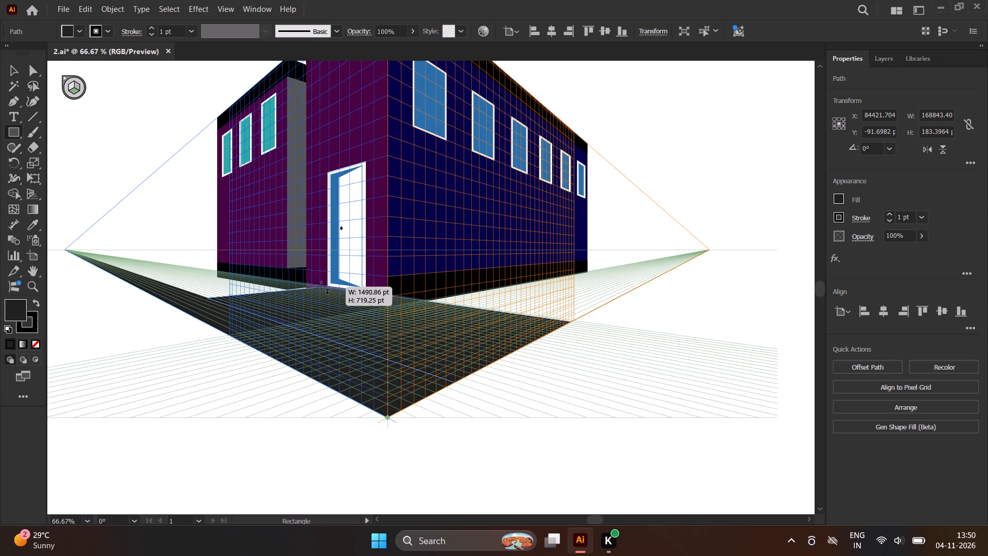
pyautogui.moveTo(322, 287); pyautogui.dragTo(180, 259)
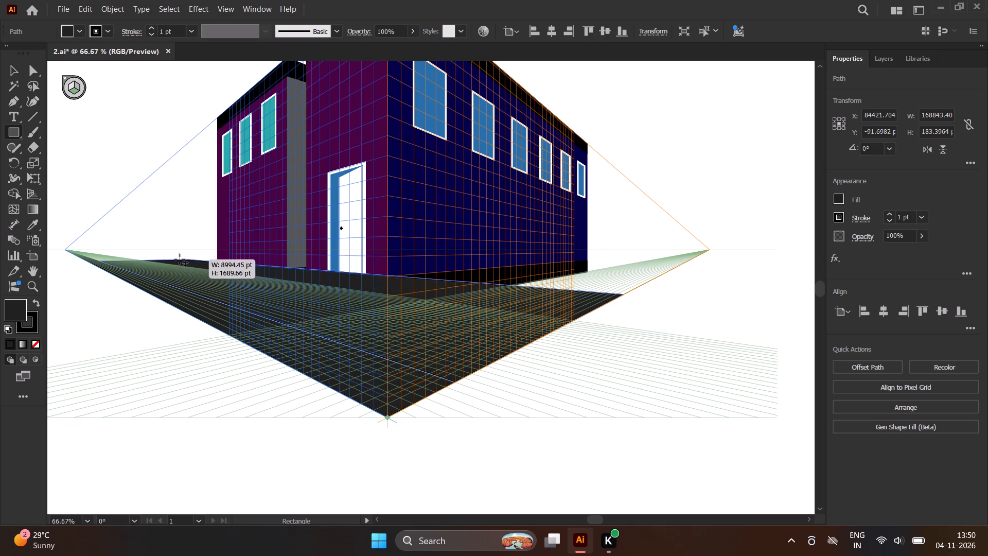
pyautogui.moveTo(180, 259); pyautogui.dragTo(94, 254)
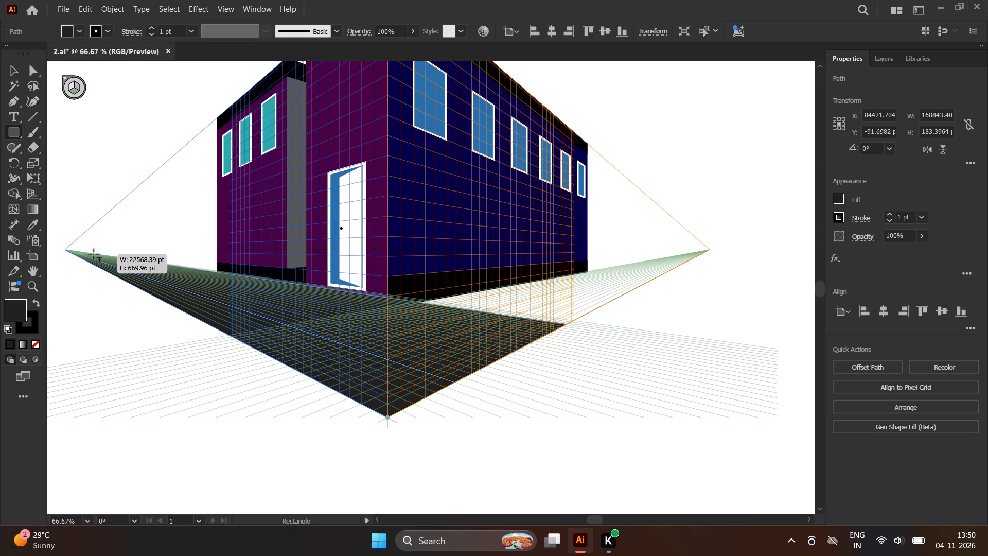
pyautogui.moveTo(94, 254); pyautogui.dragTo(76, 251)
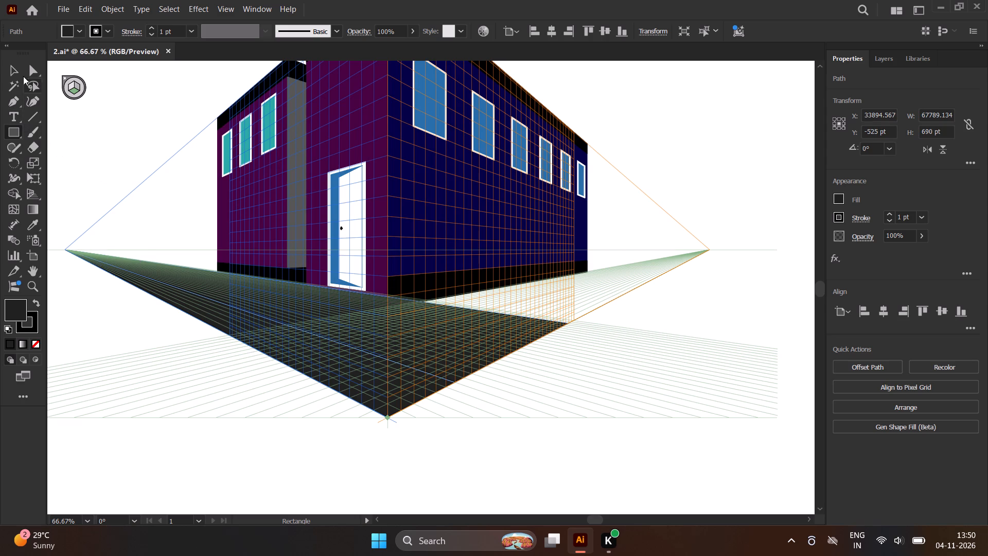
# Hide the perspective grid and undo both dark ground rectangles in front of the building.
pyautogui.click(16, 68)
pyautogui.click(208, 459)
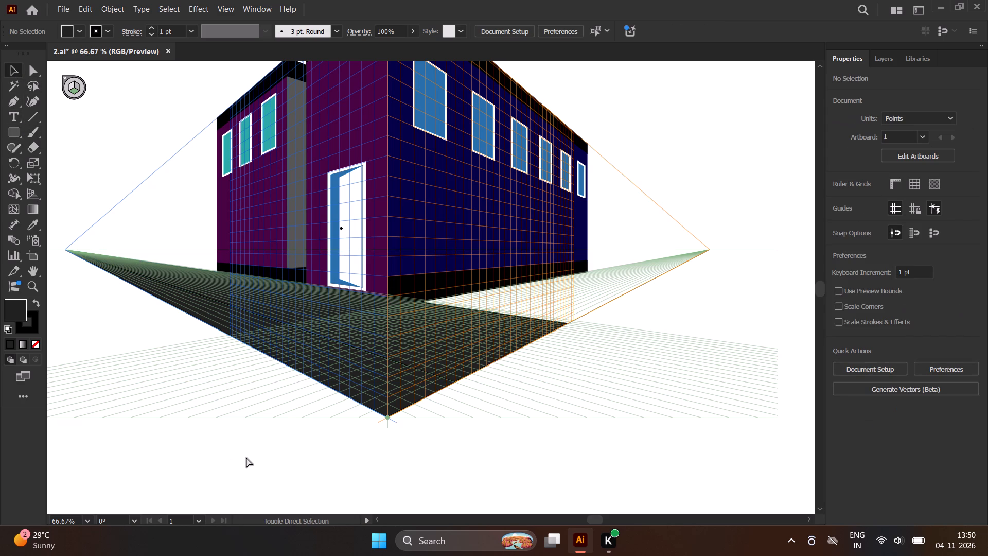
pyautogui.hotkey('ctrl', 'shift', 'i')
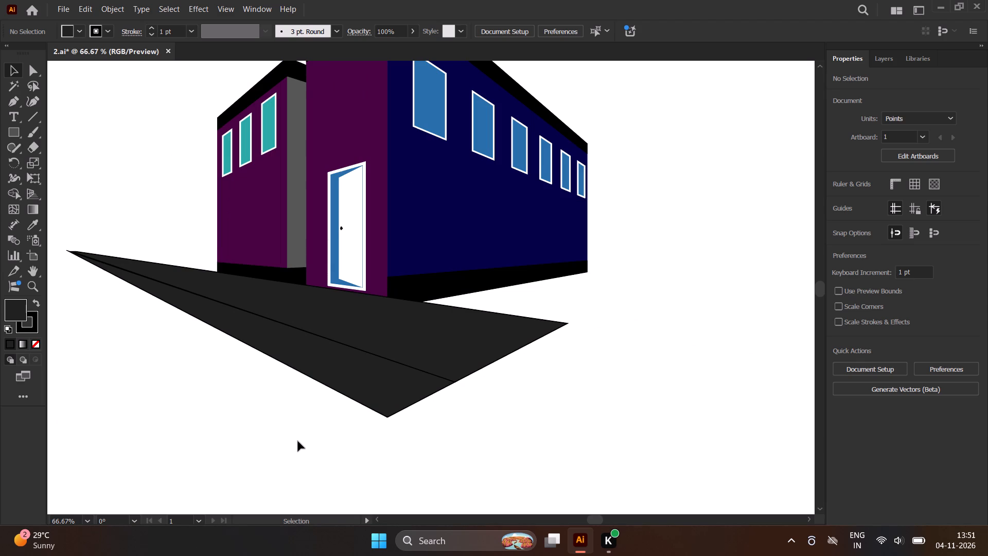
pyautogui.click(420, 397)
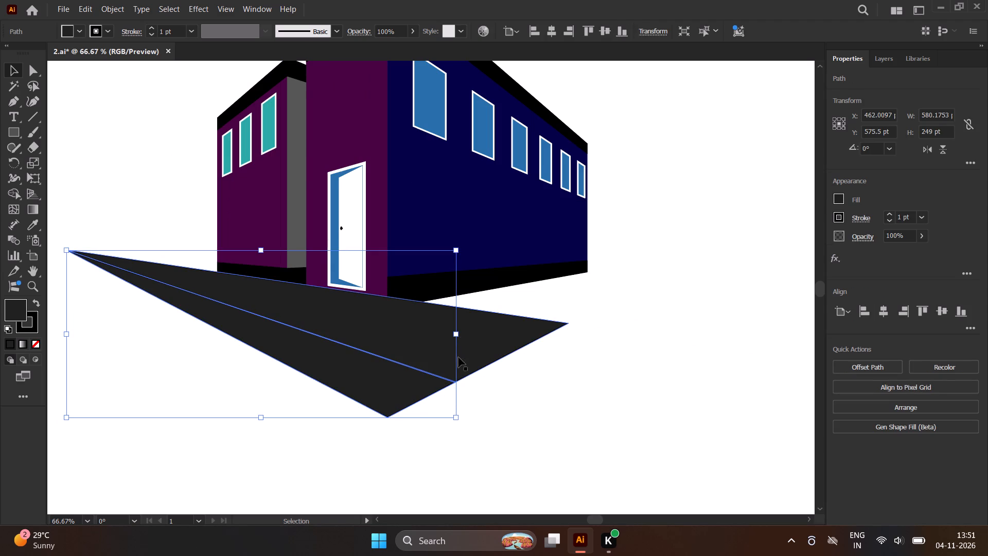
pyautogui.hotkey('ctrl', 'z')
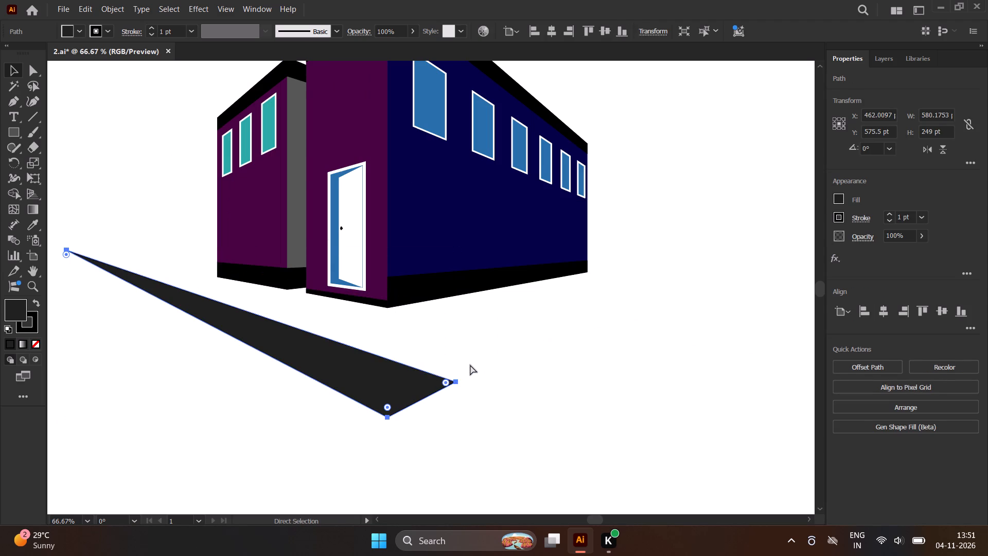
pyautogui.hotkey('ctrl', 'z')
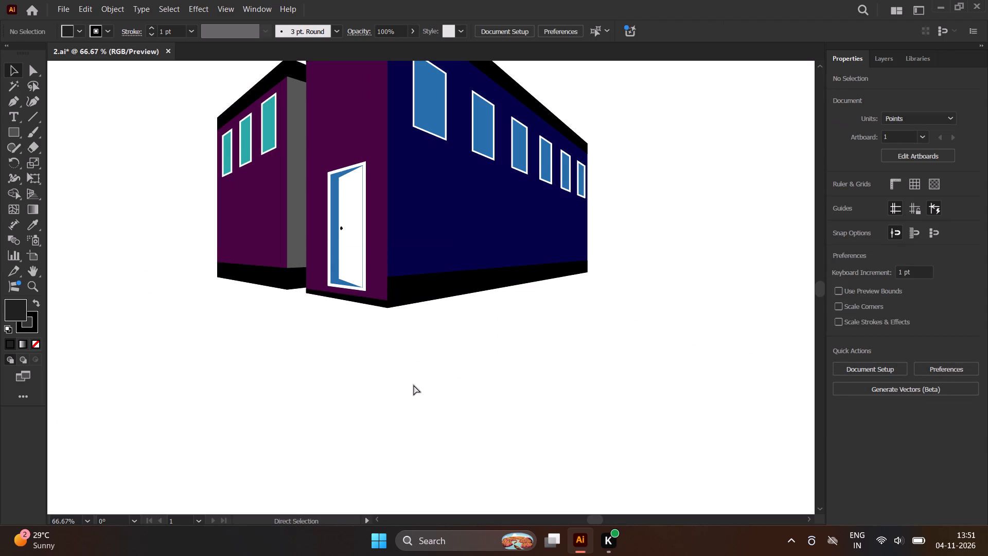
# With the perspective grid shown, draw a #2D2D2D ground-plane rectangle from the right wall grid's far base corner to the left vanishing point, about 51424 by 1115 pt.
pyautogui.hotkey('ctrl', 'shift', 'i')
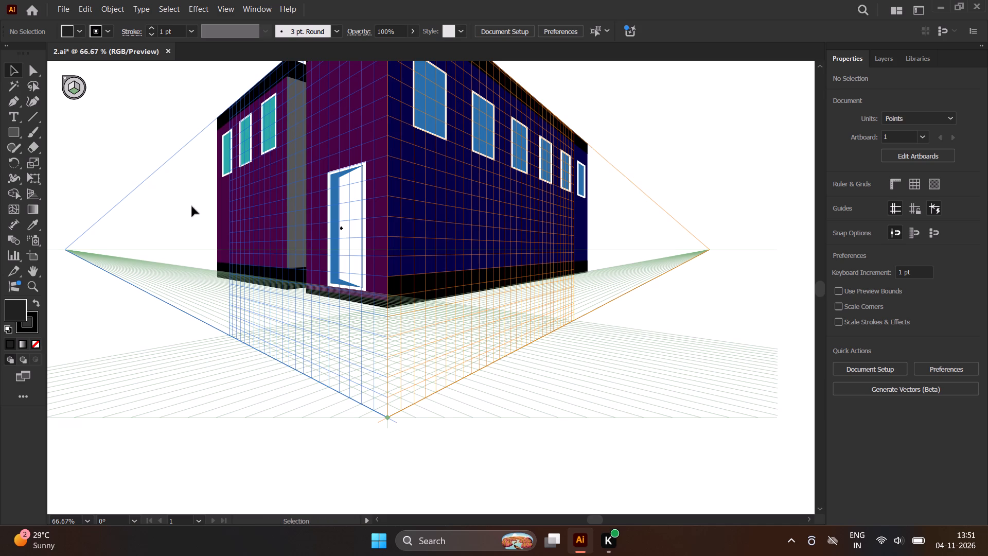
pyautogui.scroll(1, 517, 307)
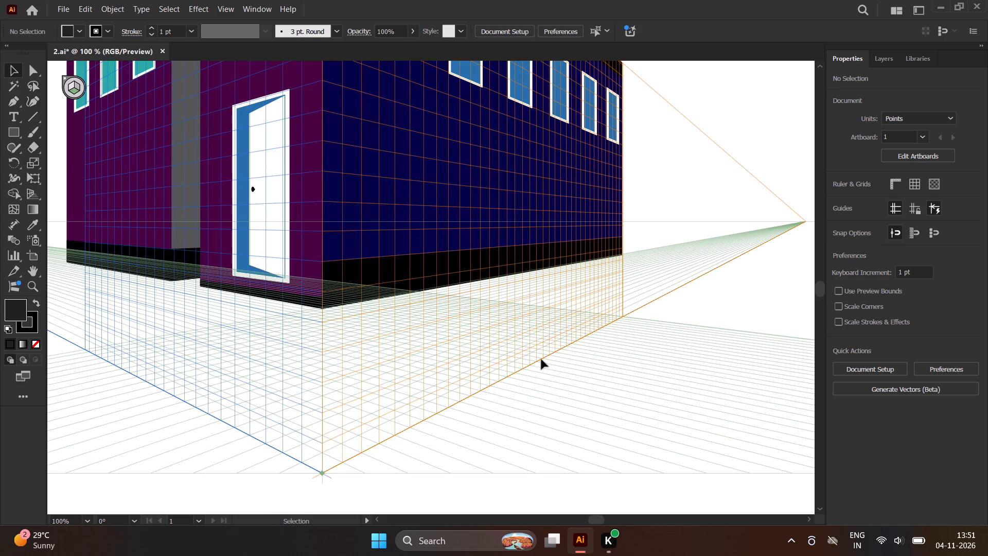
pyautogui.click(11, 134)
pyautogui.doubleClick(22, 308)
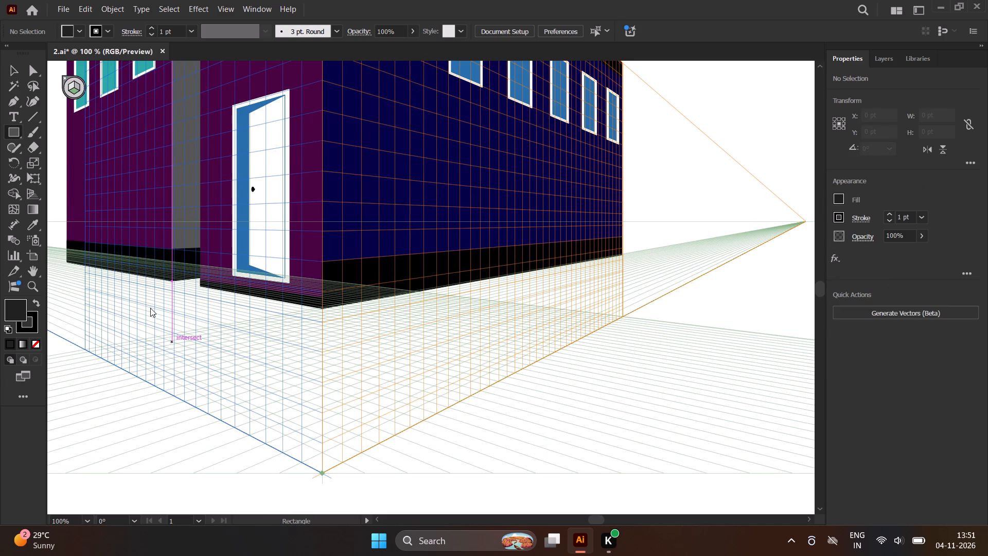
pyautogui.moveTo(632, 264); pyautogui.dragTo(628, 264)
pyautogui.click(624, 264)
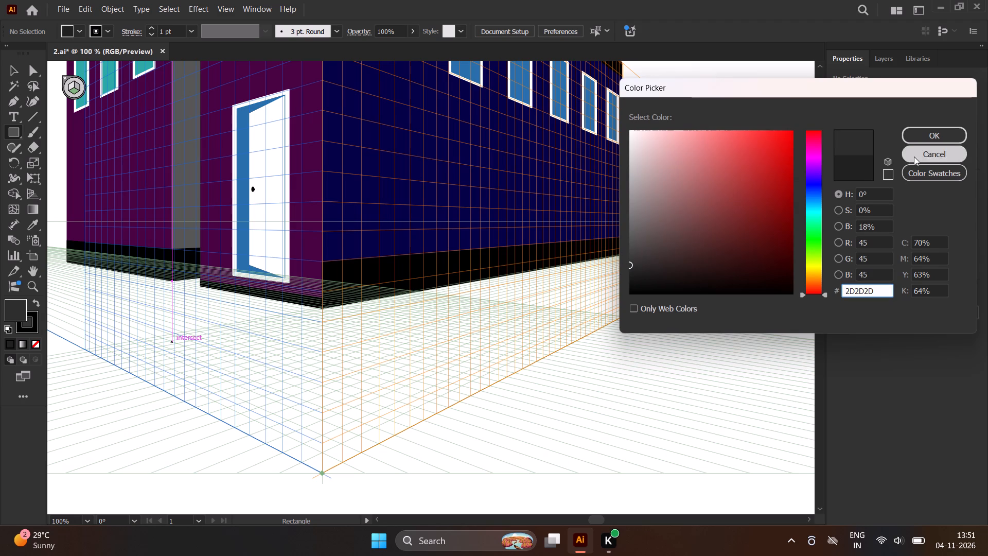
pyautogui.click(920, 136)
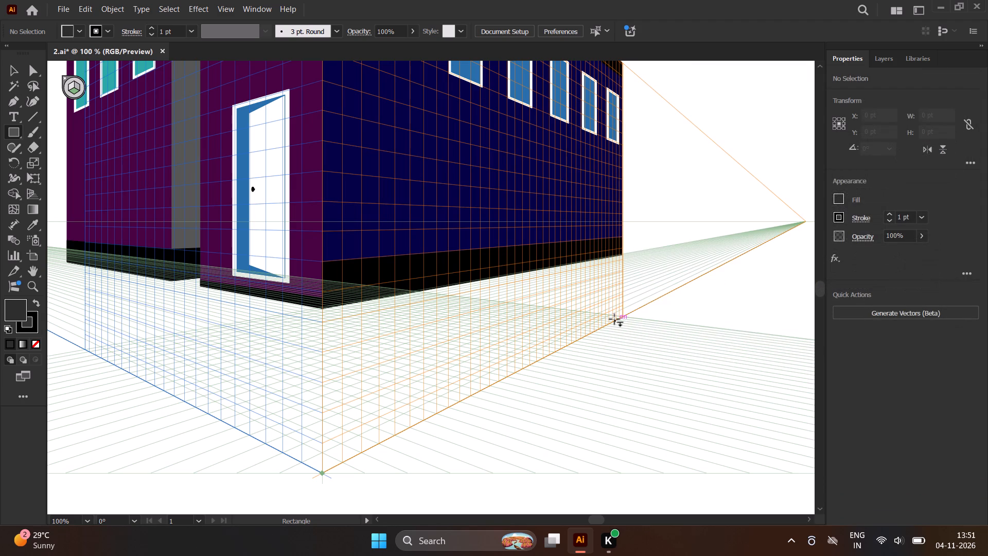
pyautogui.moveTo(622, 317); pyautogui.dragTo(252, 461)
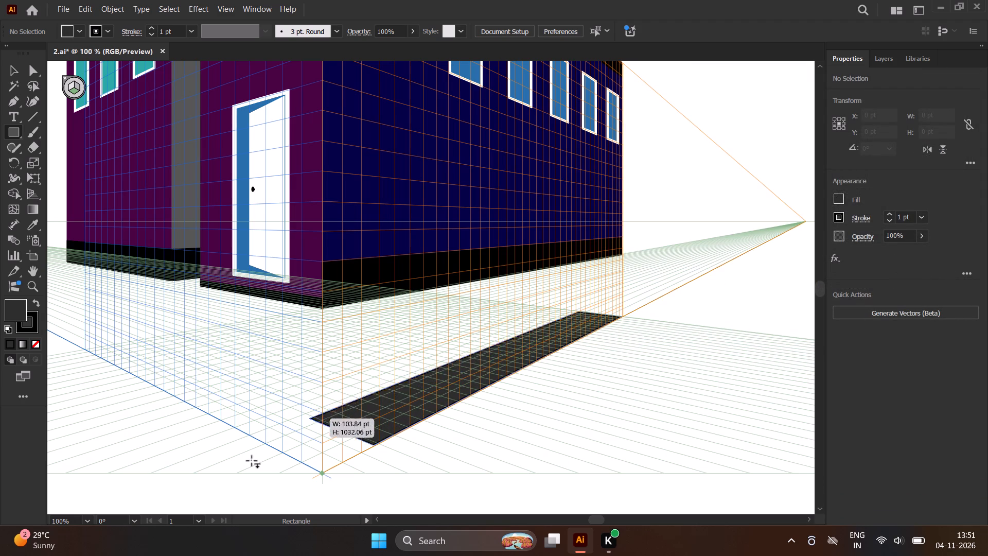
pyautogui.moveTo(252, 461); pyautogui.dragTo(157, 394)
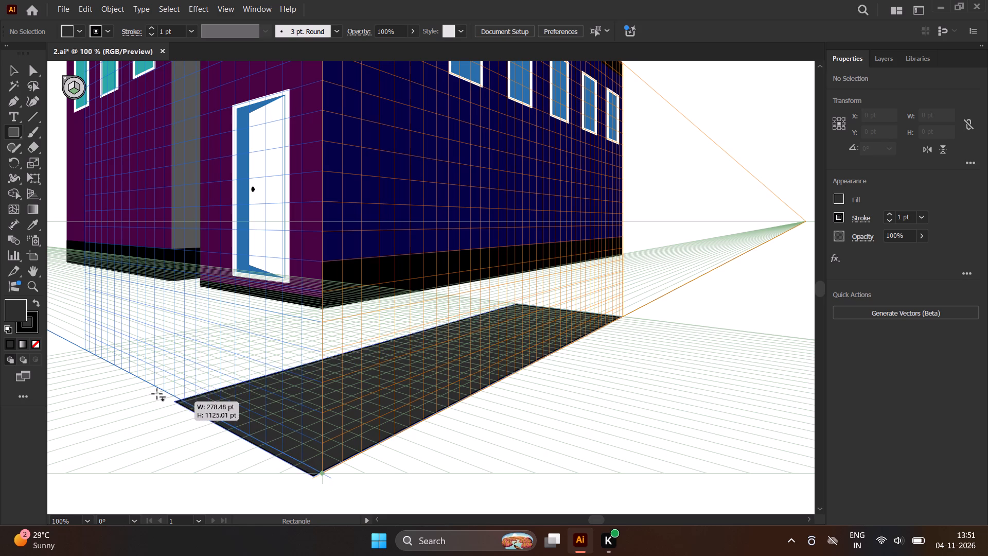
pyautogui.moveTo(157, 394); pyautogui.dragTo(27, 312)
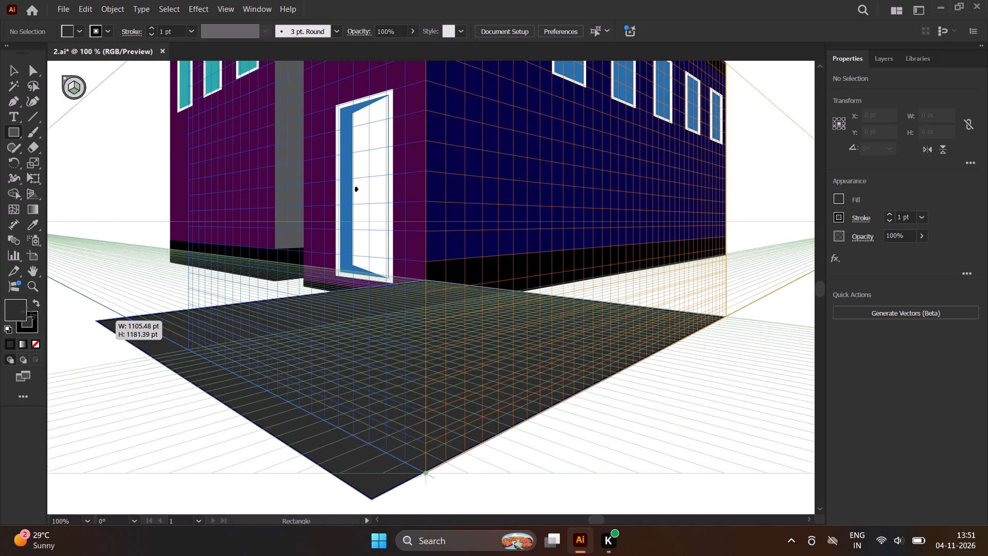
pyautogui.moveTo(27, 312); pyautogui.dragTo(60, 238)
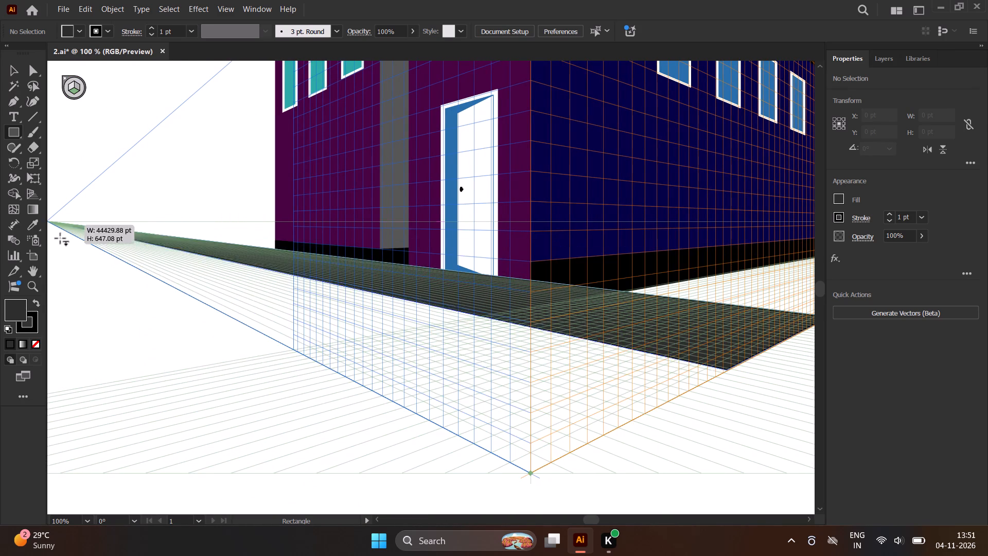
pyautogui.moveTo(60, 238); pyautogui.dragTo(60, 224)
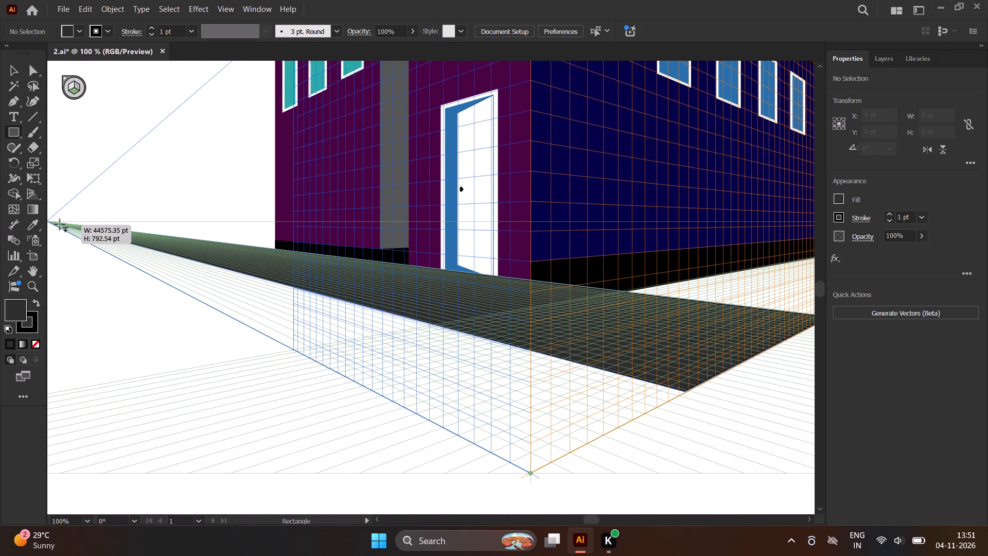
pyautogui.moveTo(60, 224); pyautogui.dragTo(137, 230)
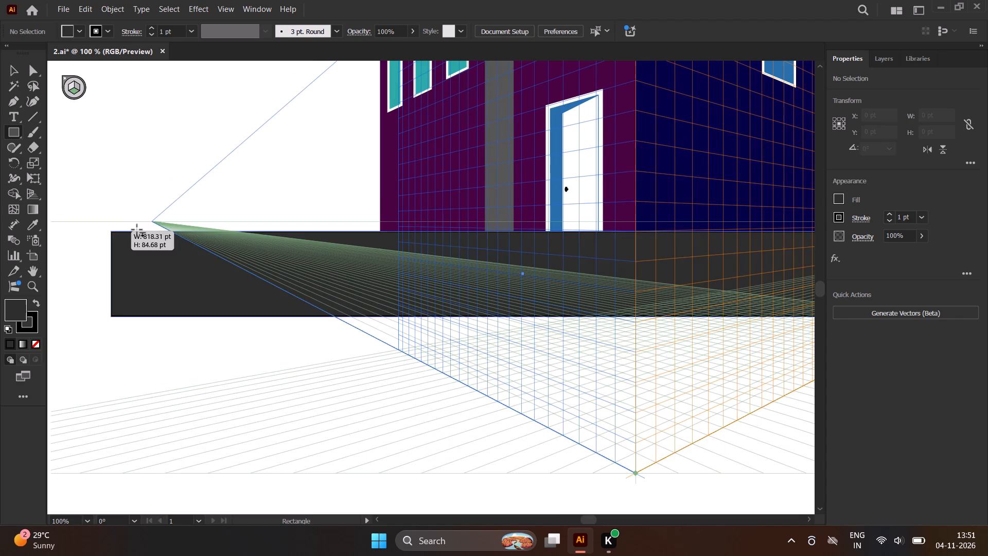
pyautogui.moveTo(137, 230); pyautogui.dragTo(160, 226)
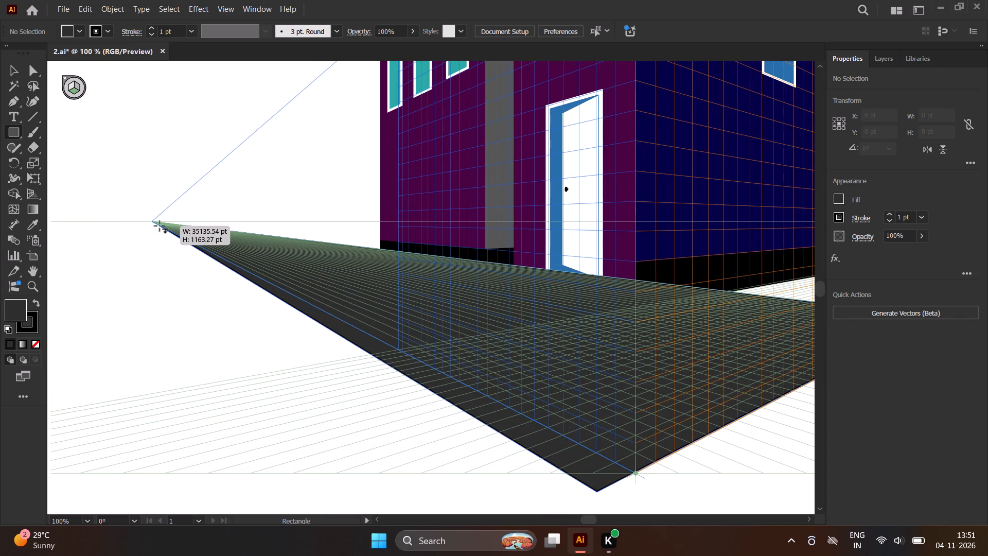
pyautogui.moveTo(160, 226); pyautogui.dragTo(159, 224)
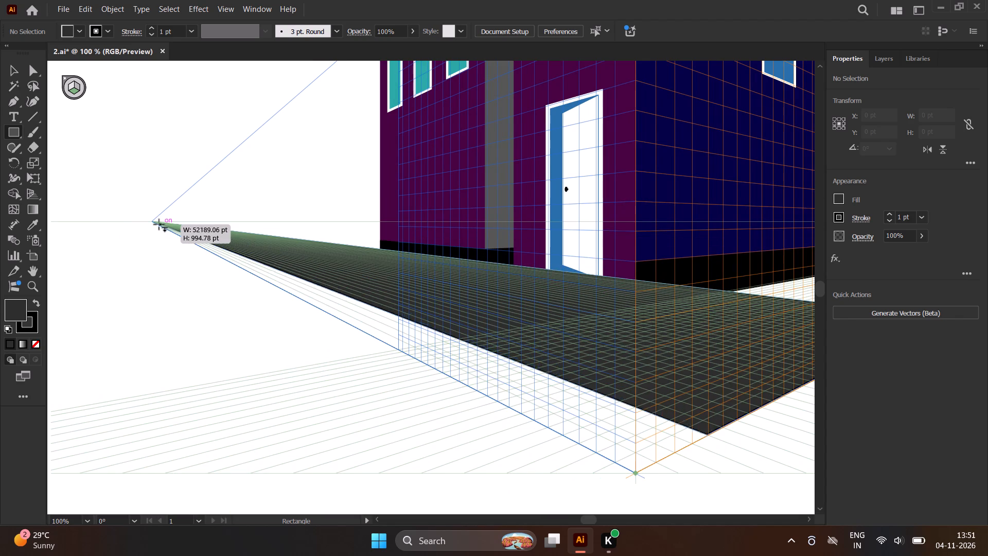
pyautogui.moveTo(159, 224); pyautogui.dragTo(160, 224)
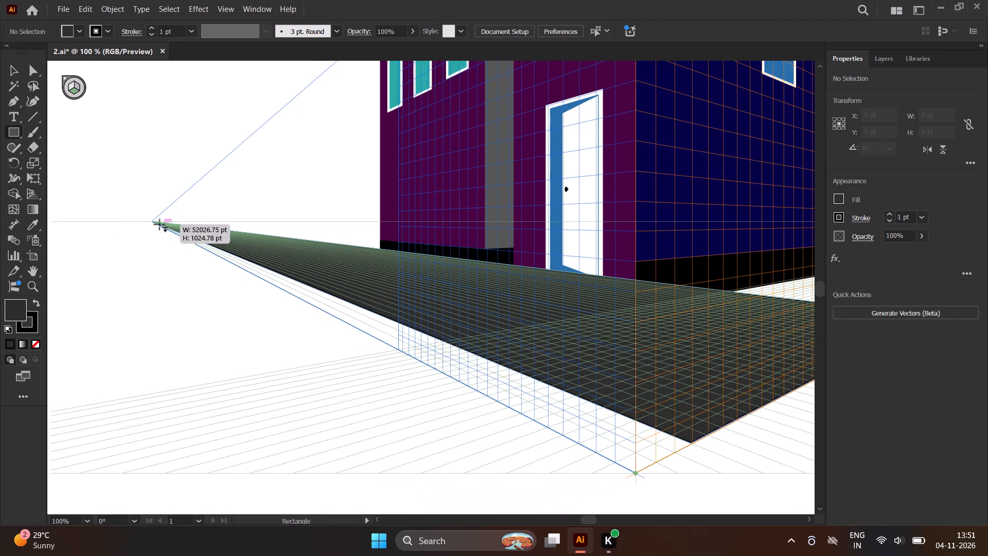
pyautogui.moveTo(160, 224); pyautogui.dragTo(157, 224)
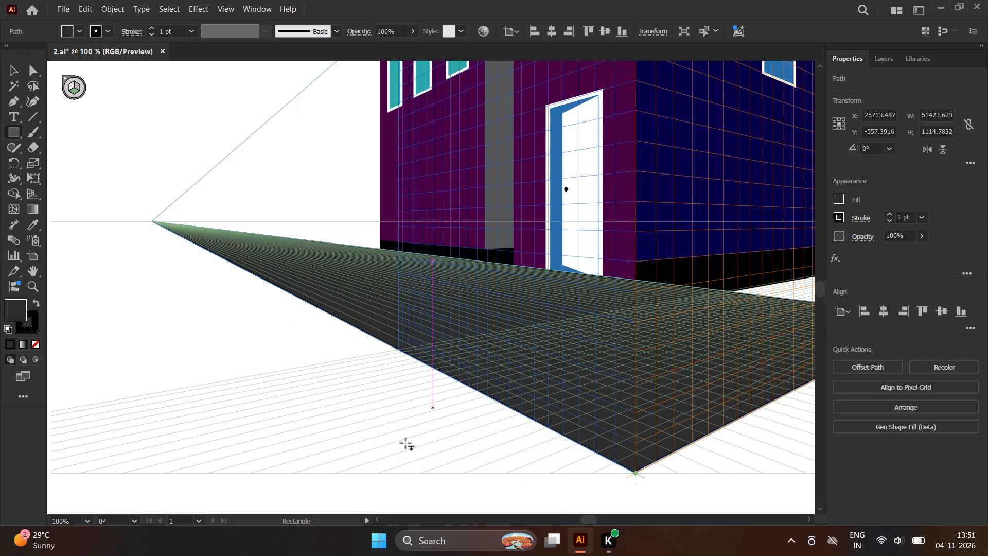
# Hide the perspective grid and remove the stroke from the dark ground rectangle.
pyautogui.scroll(-2, 240, 381)
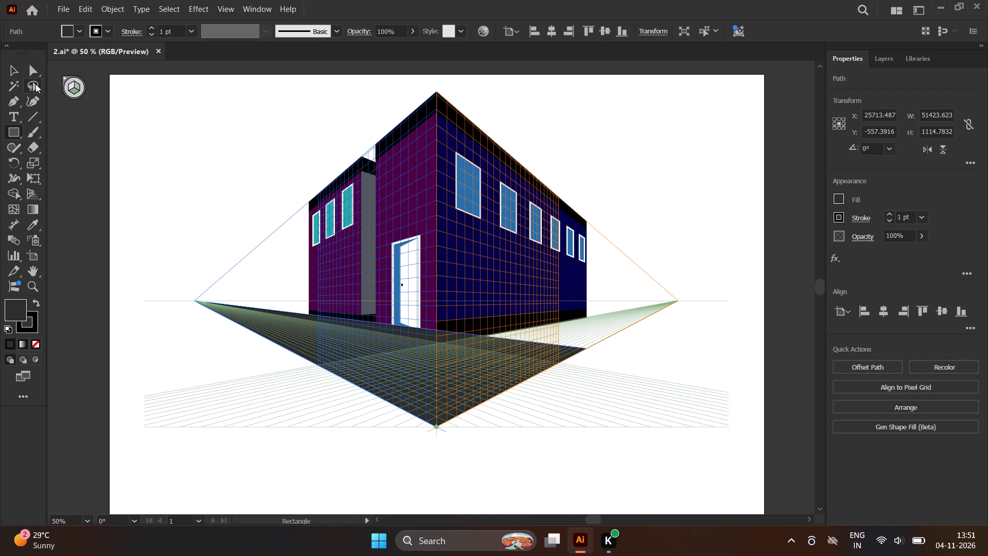
pyautogui.click(14, 69)
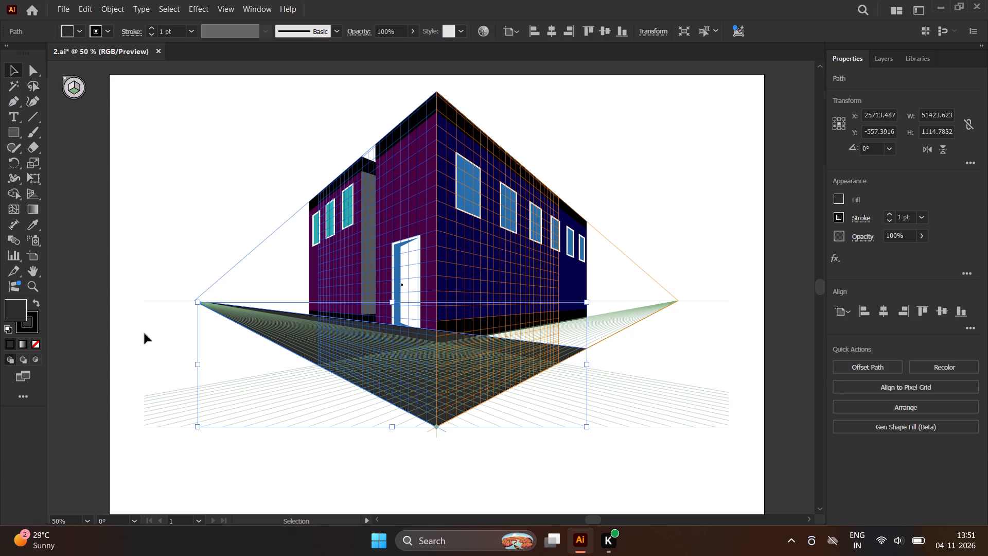
pyautogui.click(147, 246)
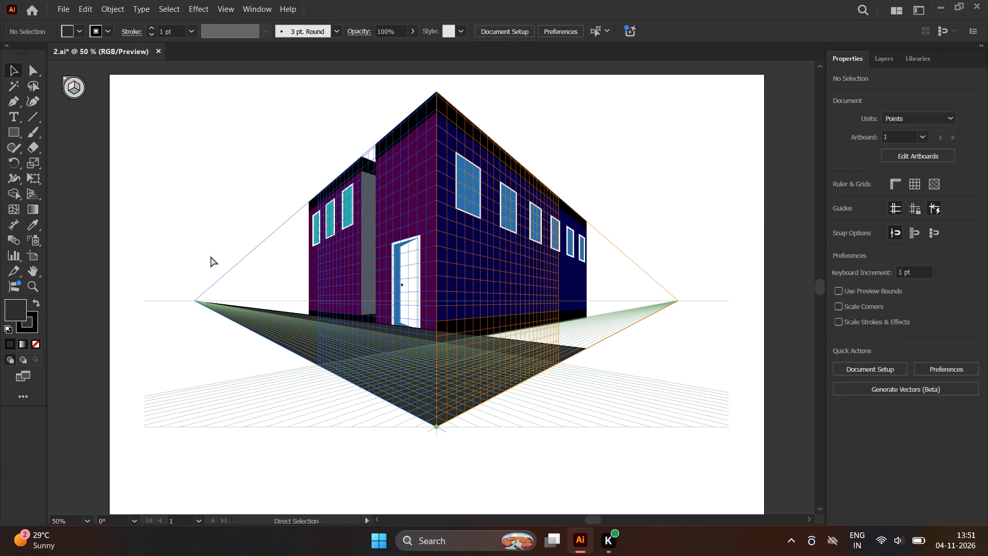
pyautogui.hotkey('ctrl', 'shift', 'i')
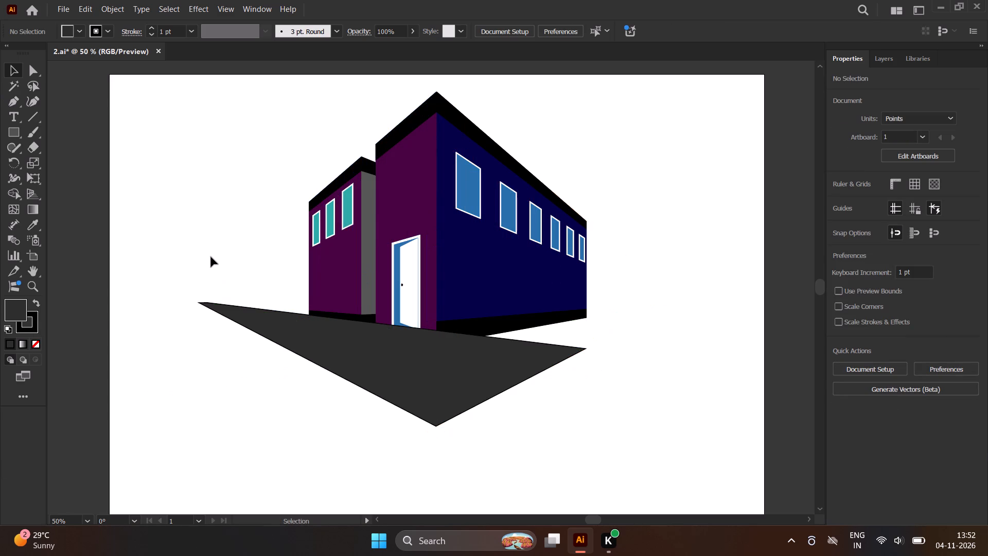
pyautogui.click(367, 345)
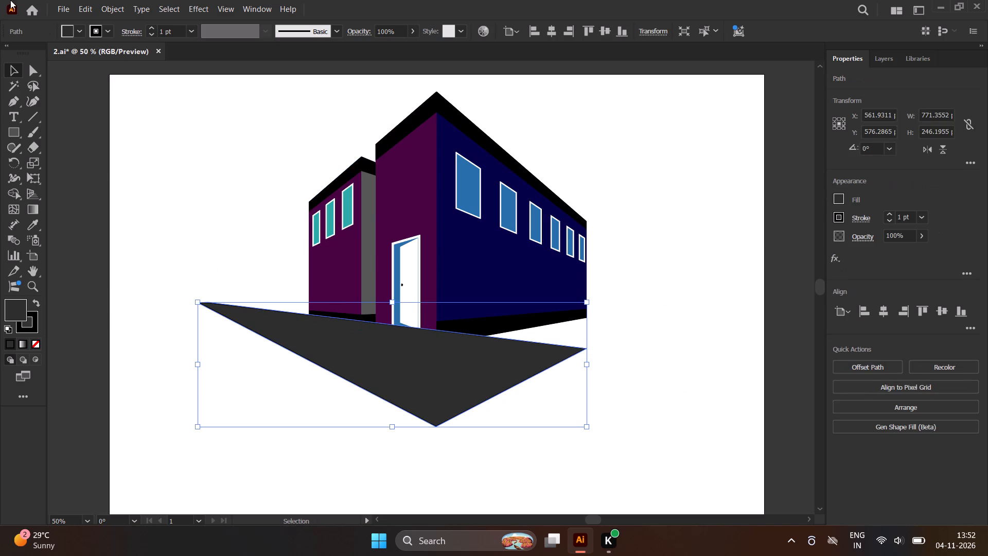
pyautogui.click(107, 31)
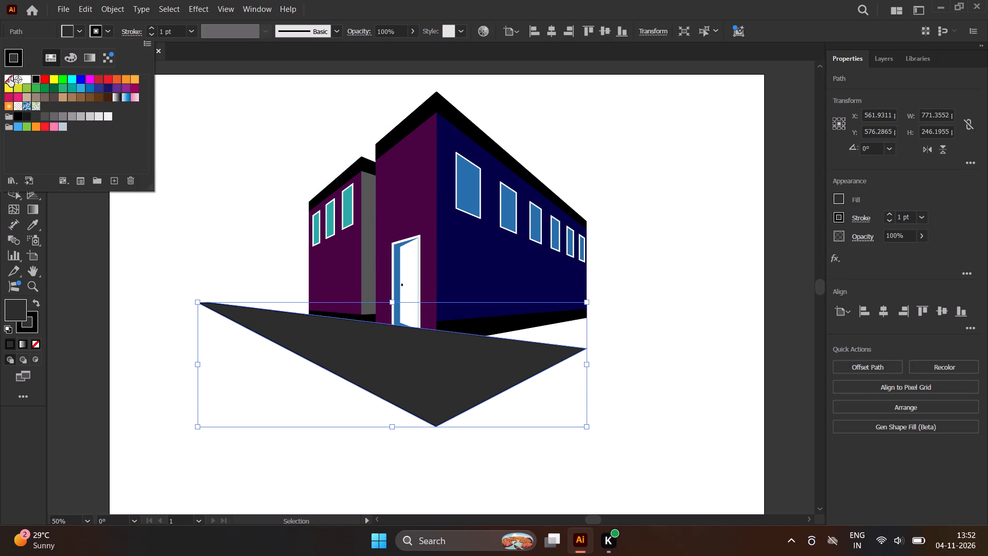
pyautogui.click(9, 77)
pyautogui.click(107, 30)
pyautogui.click(225, 167)
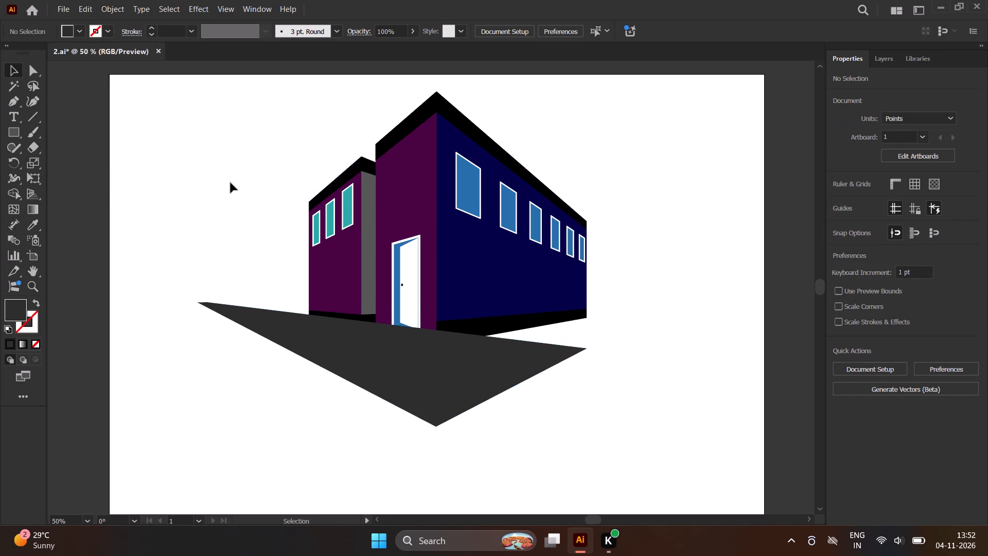
# Send the dark ground rectangle to the back, behind the building.
pyautogui.click(297, 329)
pyautogui.rightClick(307, 331)
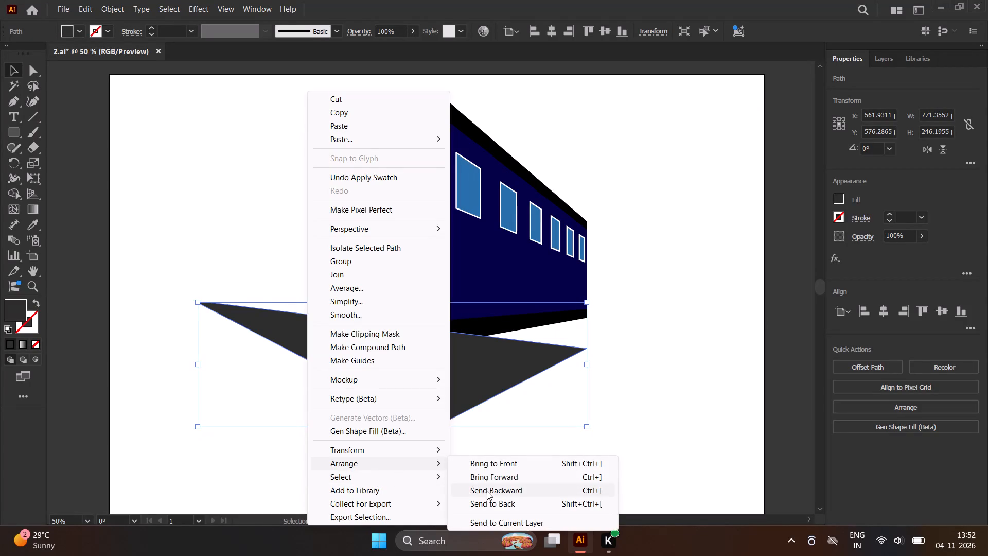
pyautogui.click(491, 500)
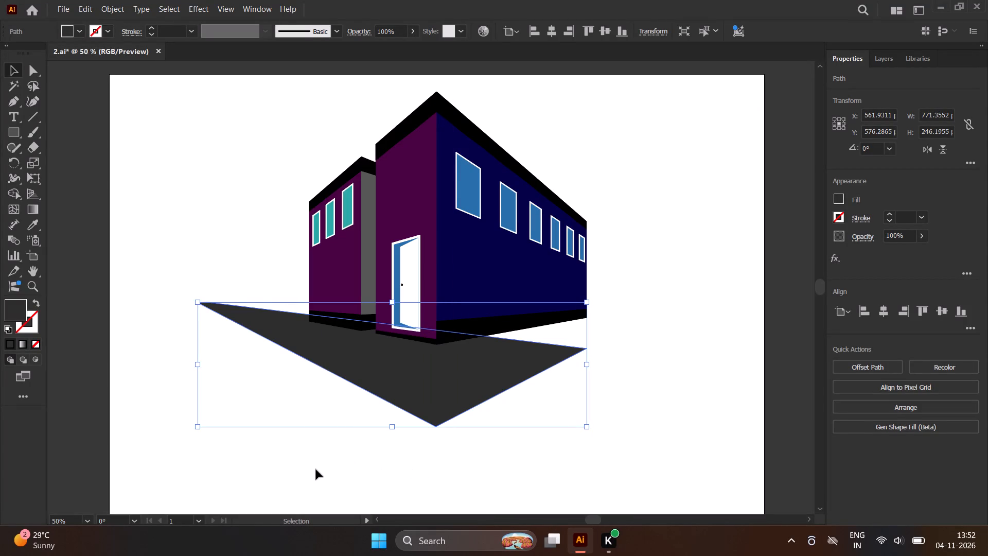
pyautogui.click(316, 470)
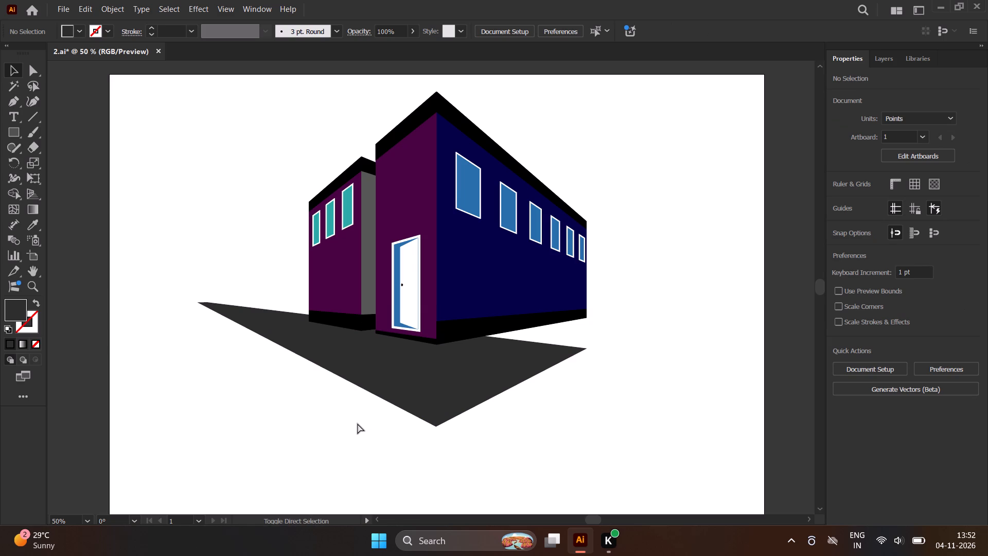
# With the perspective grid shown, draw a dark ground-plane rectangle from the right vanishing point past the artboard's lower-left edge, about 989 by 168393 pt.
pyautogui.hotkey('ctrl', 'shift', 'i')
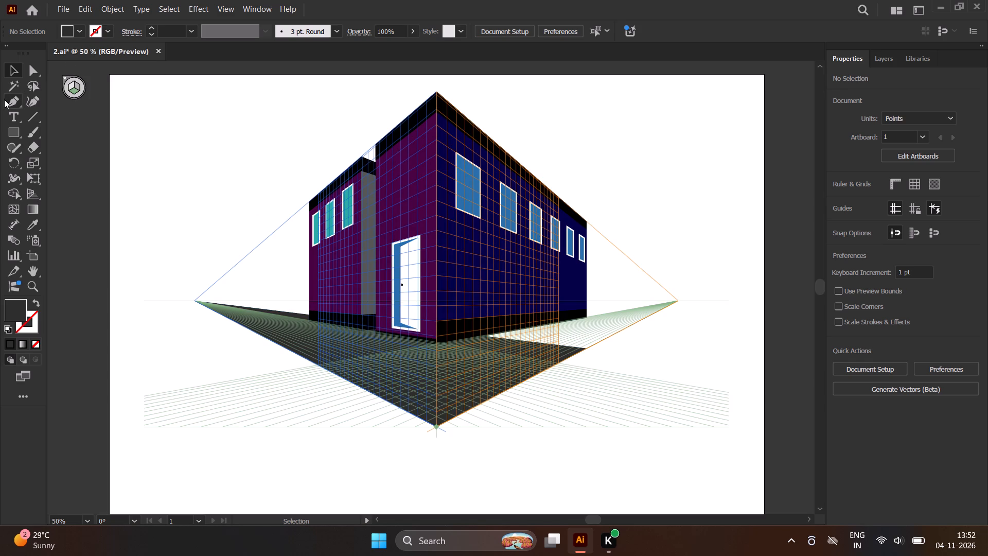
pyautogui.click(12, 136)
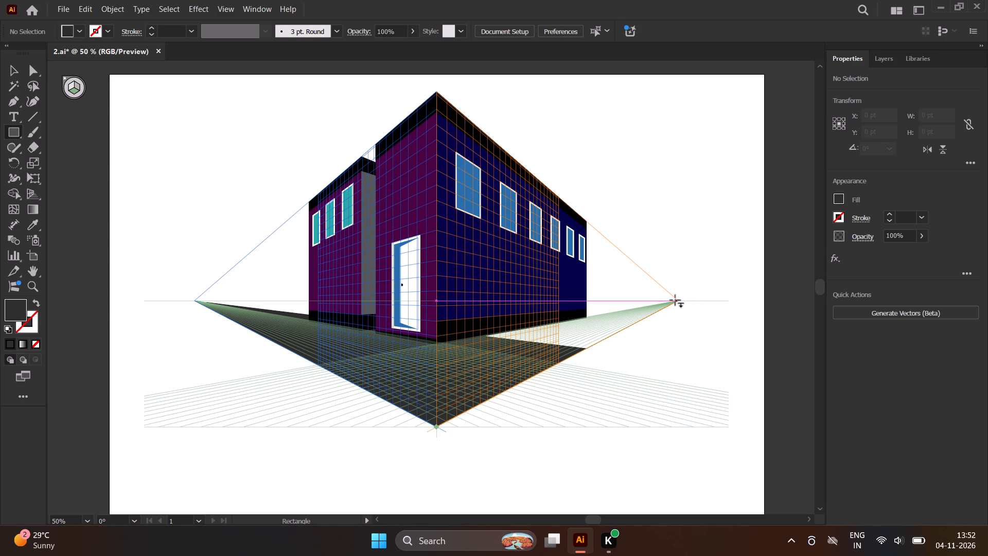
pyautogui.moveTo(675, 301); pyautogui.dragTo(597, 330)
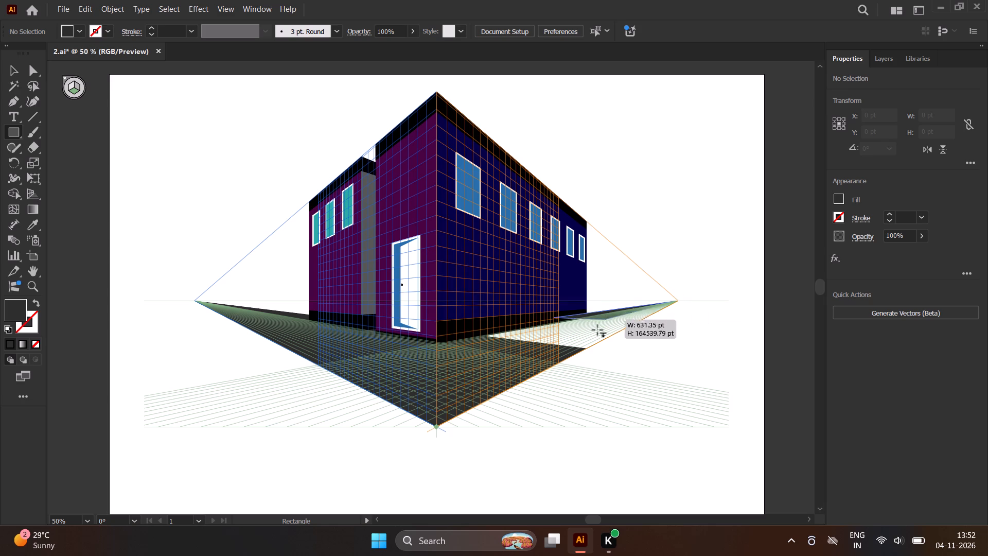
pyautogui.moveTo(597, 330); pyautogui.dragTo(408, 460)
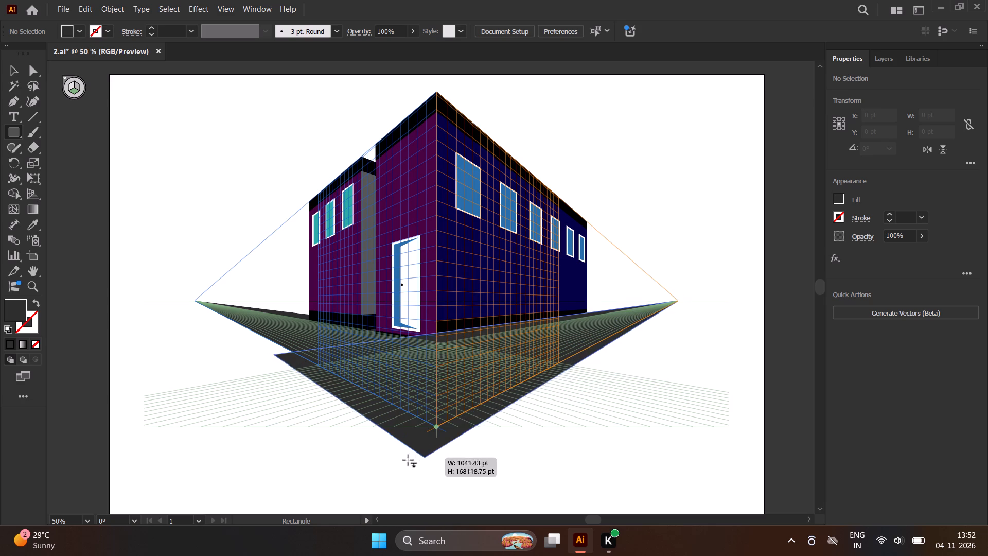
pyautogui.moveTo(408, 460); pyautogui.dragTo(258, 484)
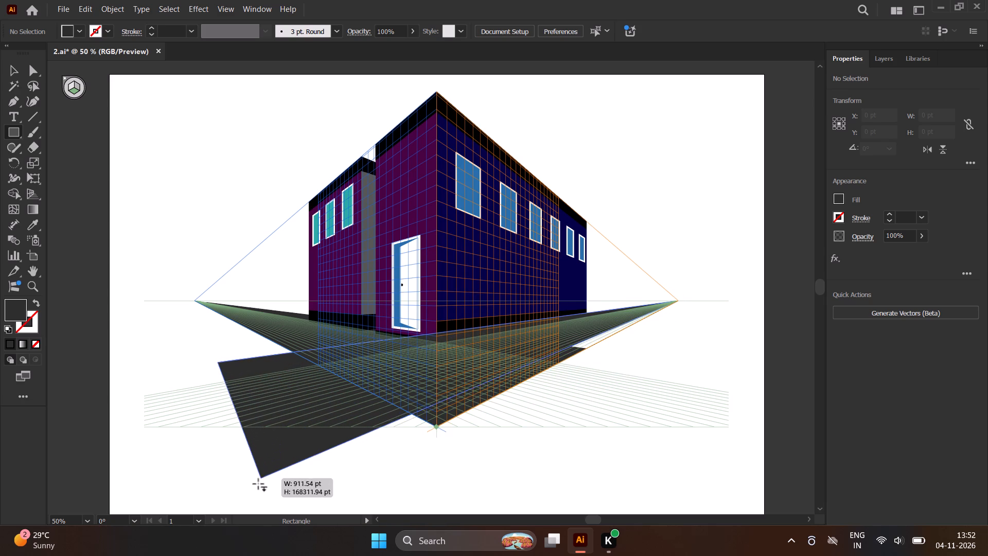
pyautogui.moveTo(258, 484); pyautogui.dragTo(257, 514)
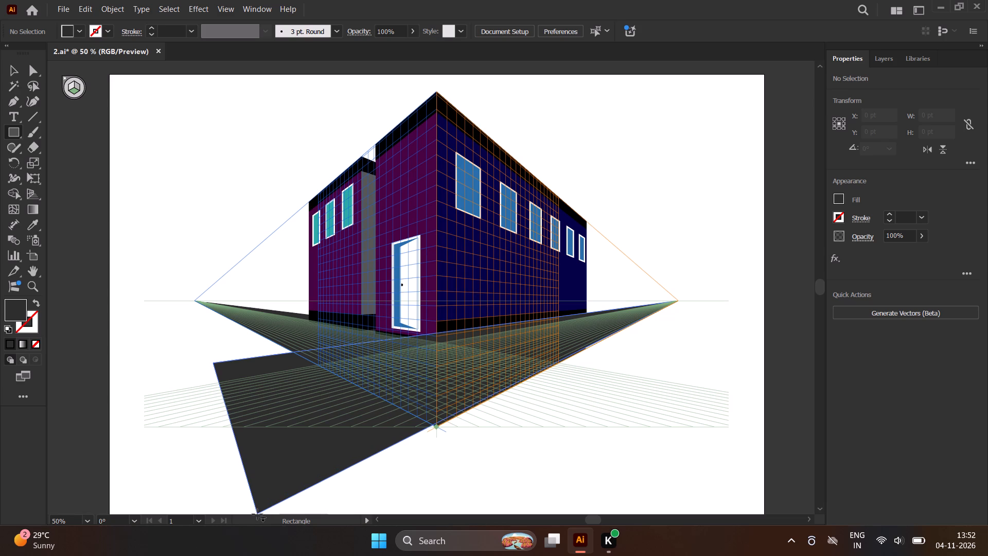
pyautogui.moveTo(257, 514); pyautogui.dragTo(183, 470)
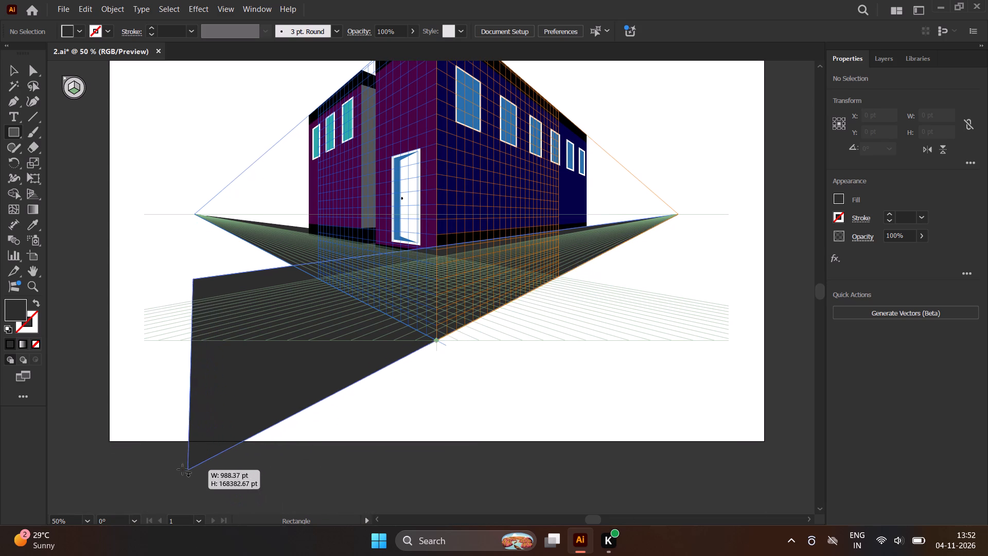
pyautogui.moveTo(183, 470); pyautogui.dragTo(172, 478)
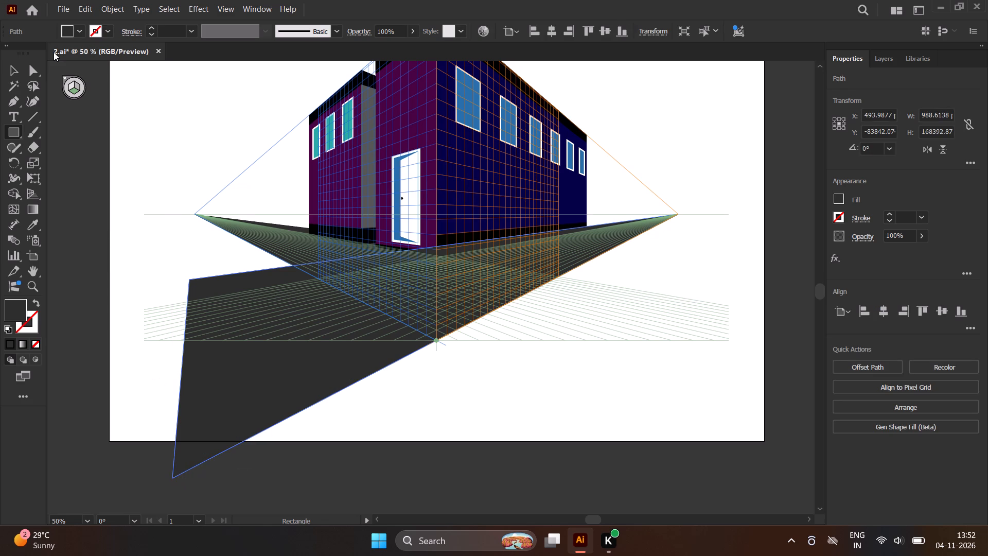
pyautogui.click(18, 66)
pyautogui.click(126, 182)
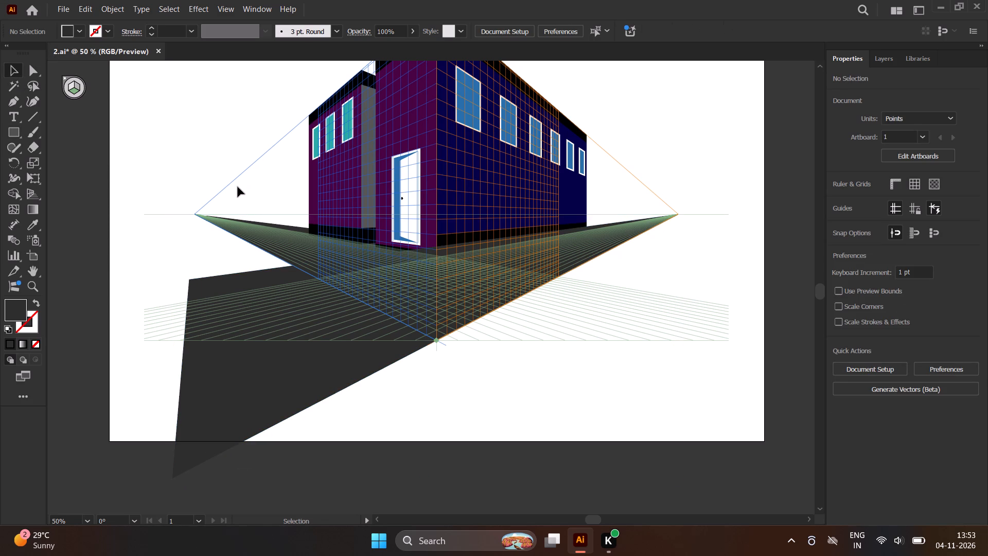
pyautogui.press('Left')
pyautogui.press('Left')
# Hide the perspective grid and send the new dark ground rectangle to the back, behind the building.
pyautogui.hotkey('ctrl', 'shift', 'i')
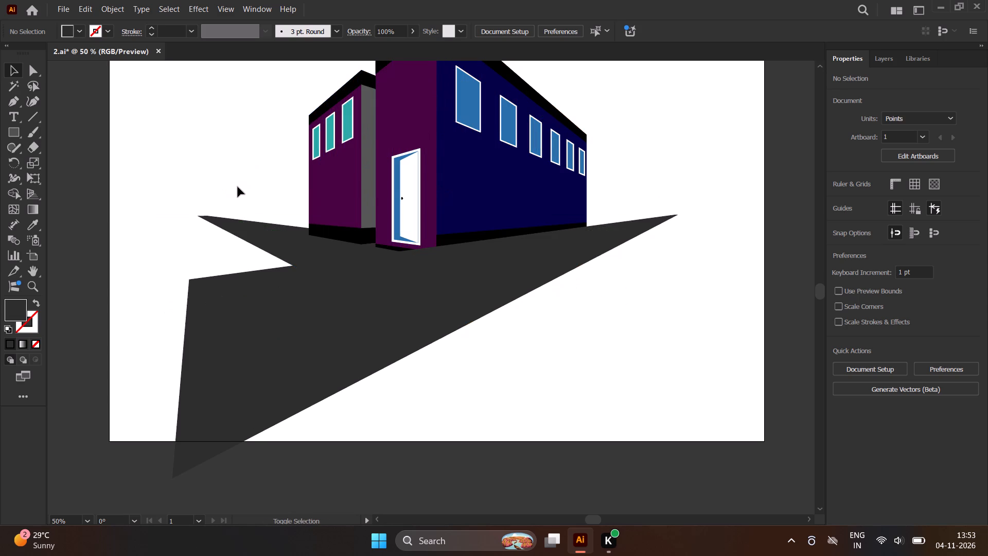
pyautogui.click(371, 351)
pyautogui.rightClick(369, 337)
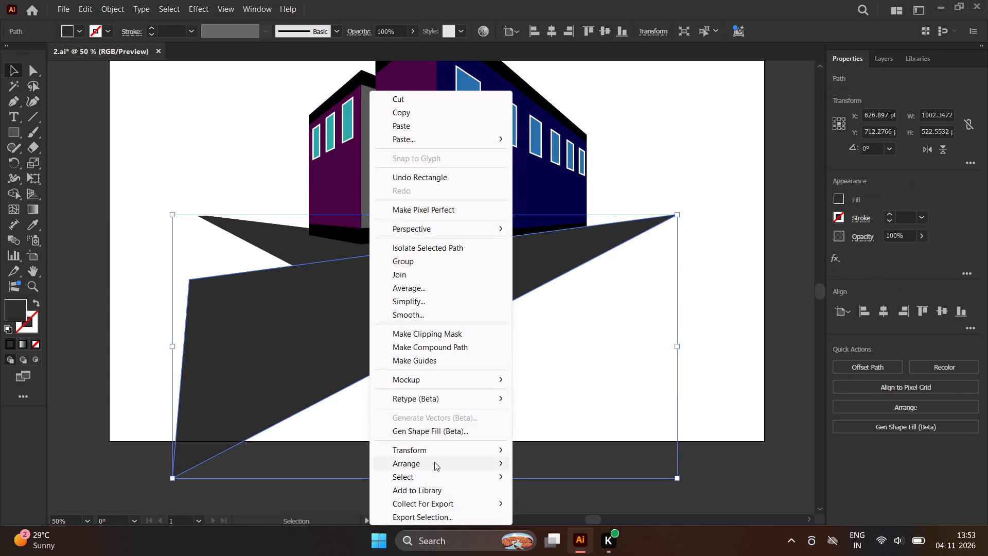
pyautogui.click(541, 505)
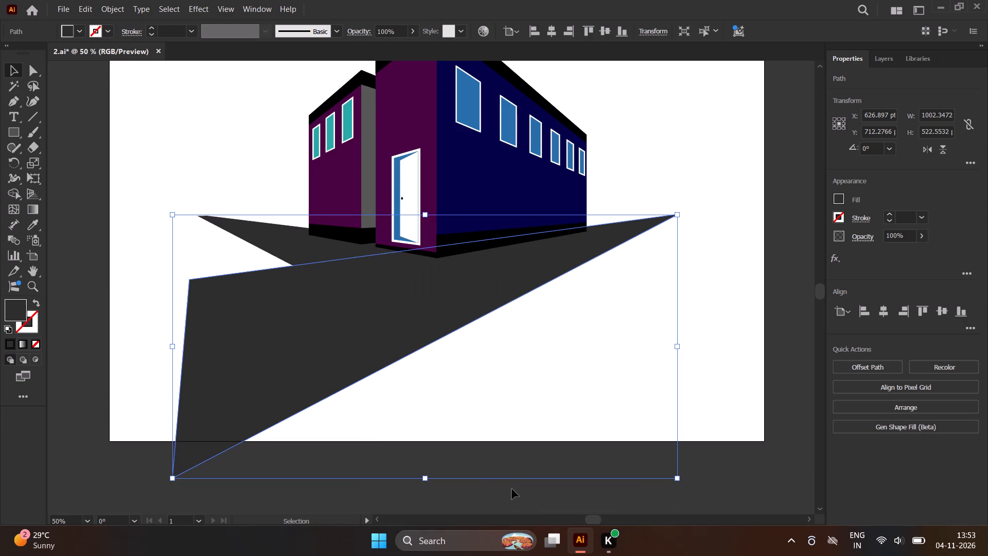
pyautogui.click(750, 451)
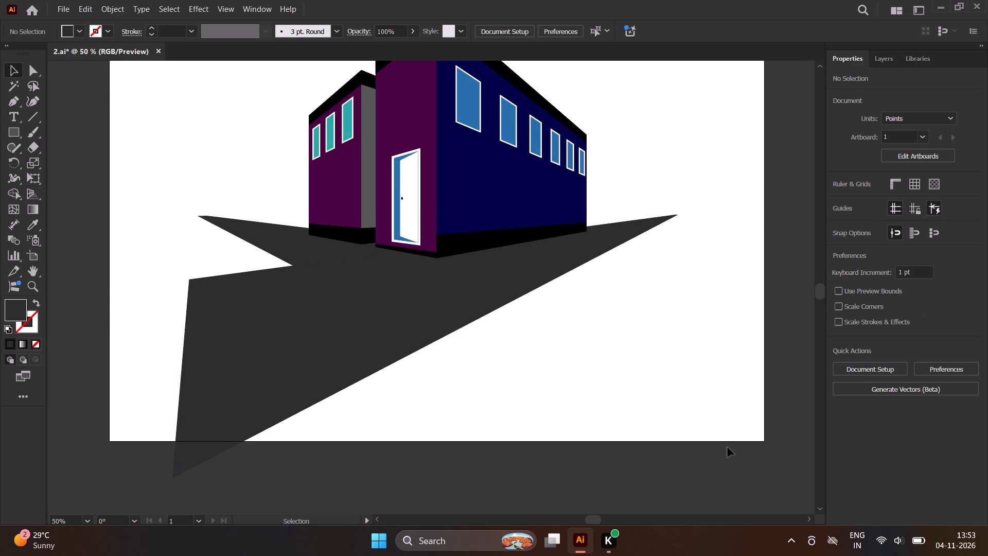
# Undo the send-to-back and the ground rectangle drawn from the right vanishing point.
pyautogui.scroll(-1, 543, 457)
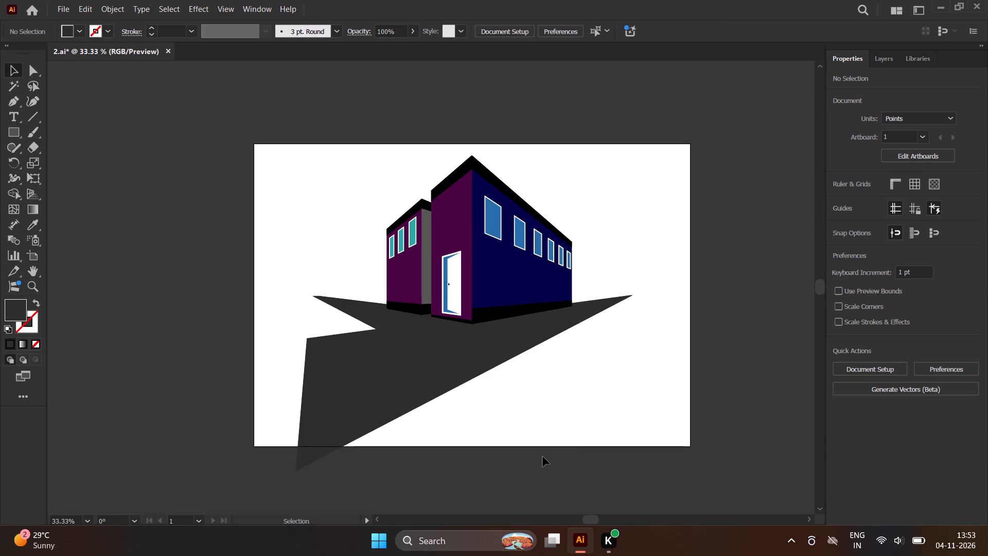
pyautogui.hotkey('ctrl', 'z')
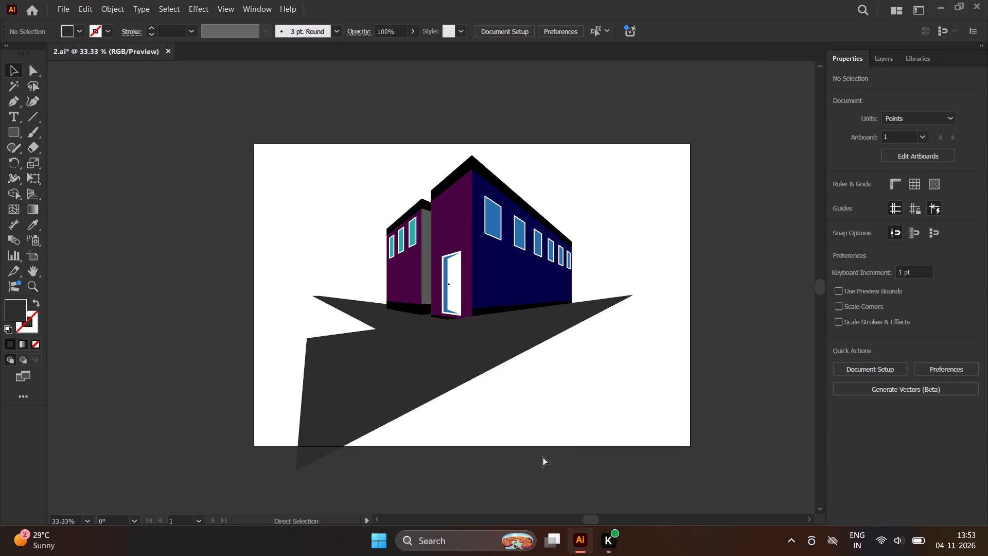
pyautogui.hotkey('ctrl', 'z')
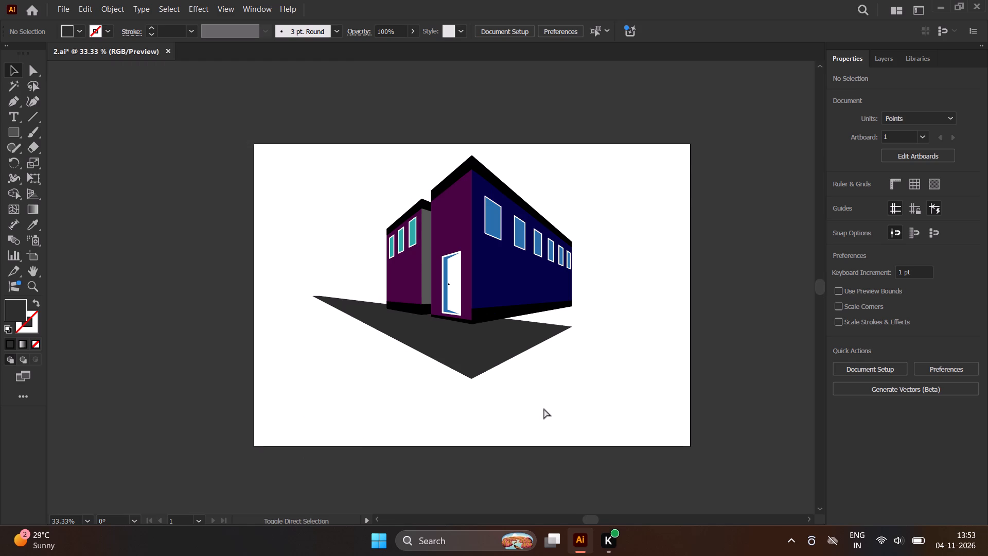
# Show the perspective grid and undo the remaining dark ground rectangle, including its stacking change and stroke removal.
pyautogui.hotkey('ctrl', 'shift', 'i')
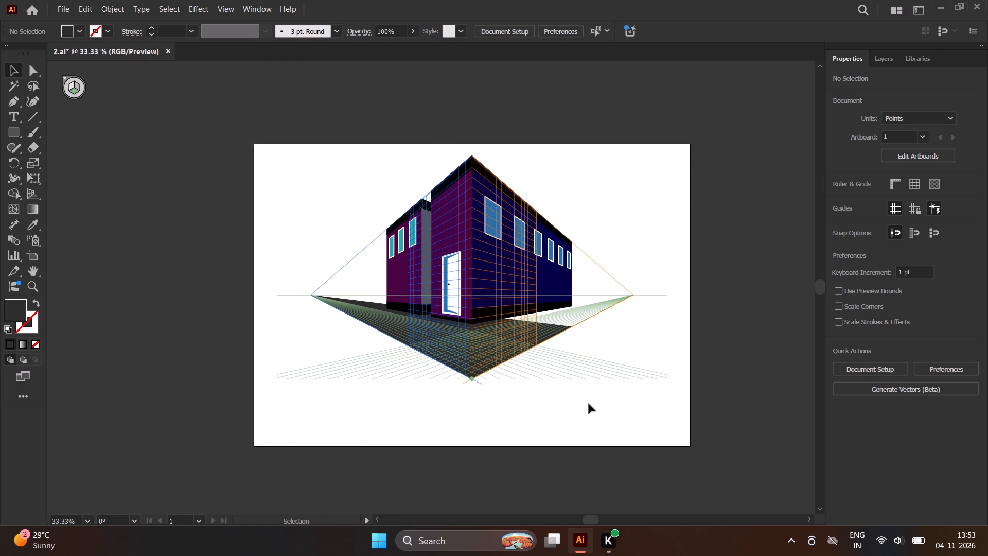
pyautogui.scroll(2, 589, 404)
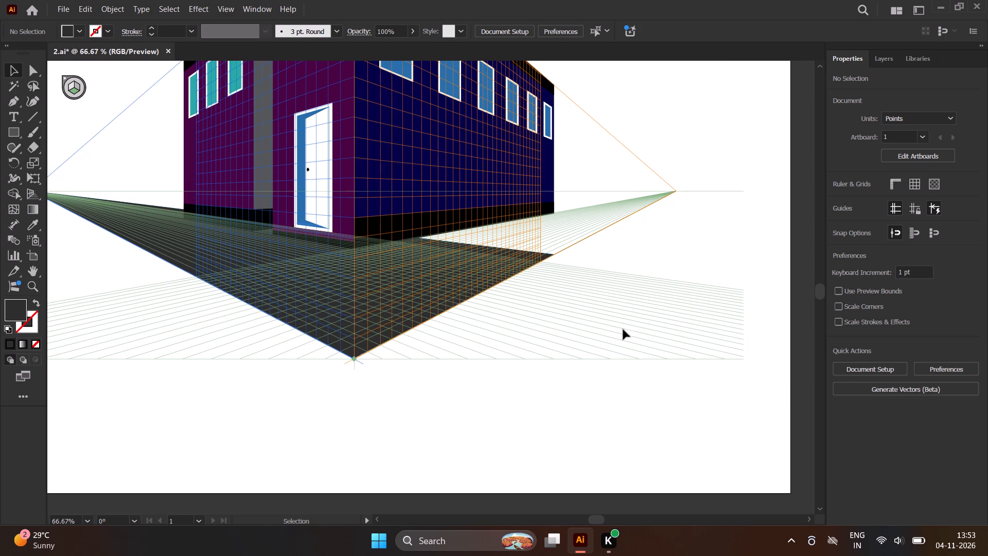
pyautogui.scroll(-1, 624, 335)
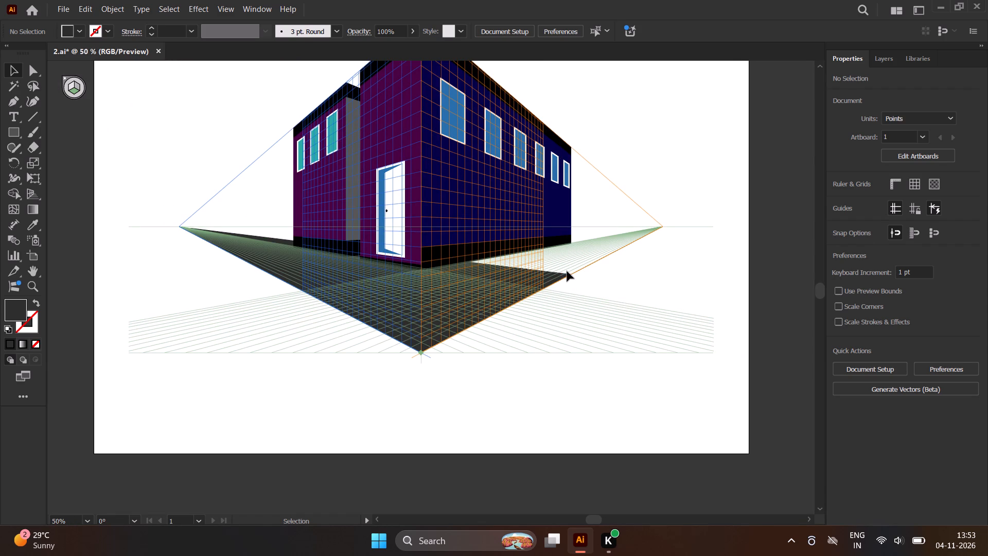
pyautogui.scroll(1, 568, 272)
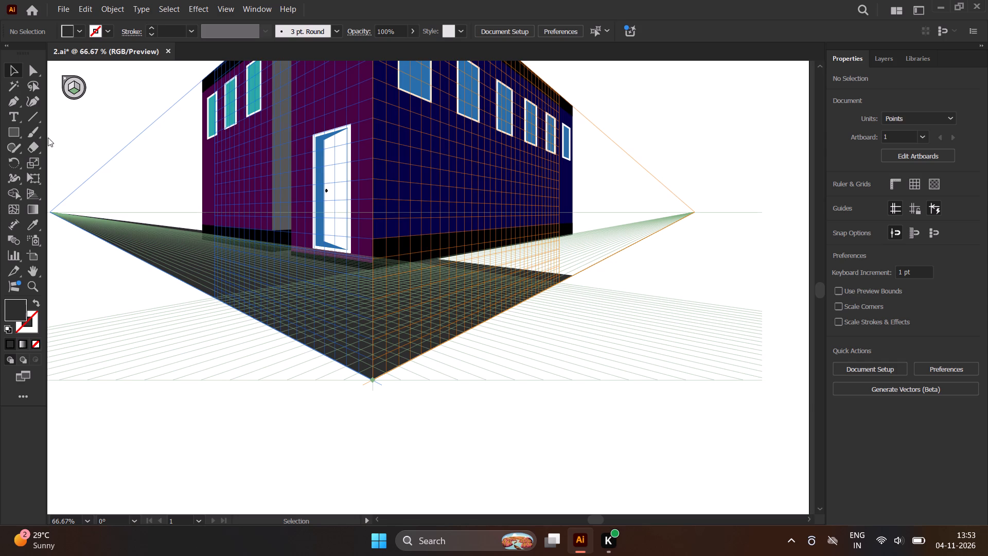
pyautogui.hotkey('ctrl', 'z')
pyautogui.hotkey('ctrl', 'z')
pyautogui.hotkey('ctrl', 'z')
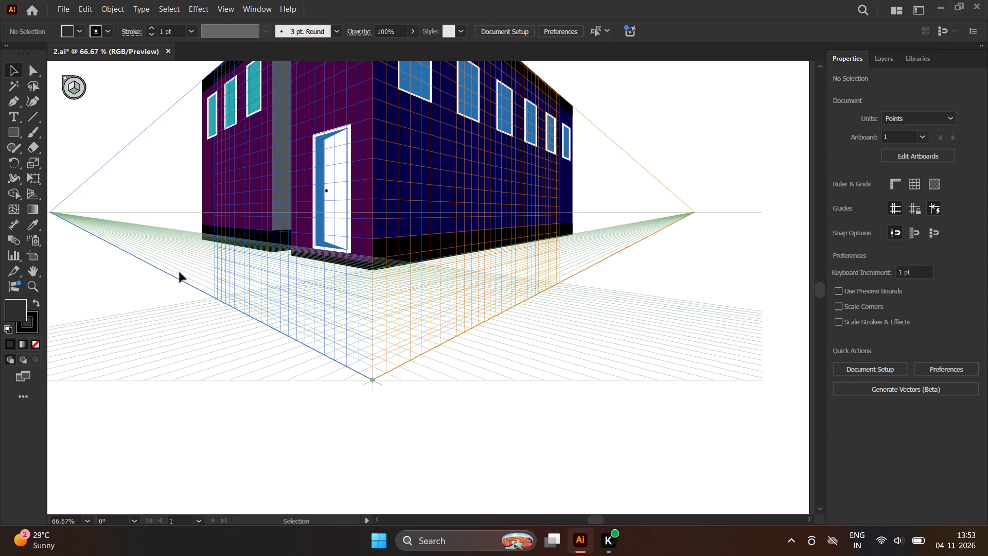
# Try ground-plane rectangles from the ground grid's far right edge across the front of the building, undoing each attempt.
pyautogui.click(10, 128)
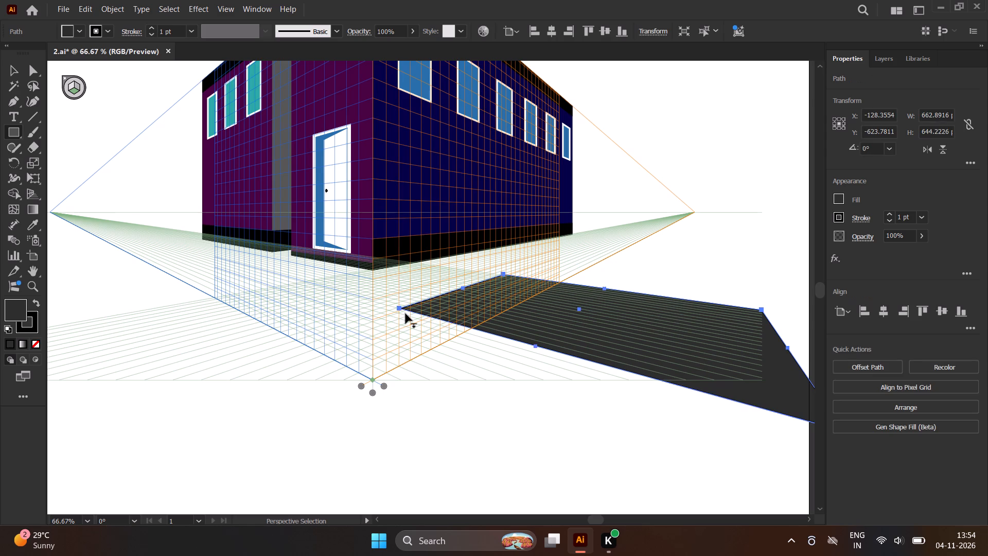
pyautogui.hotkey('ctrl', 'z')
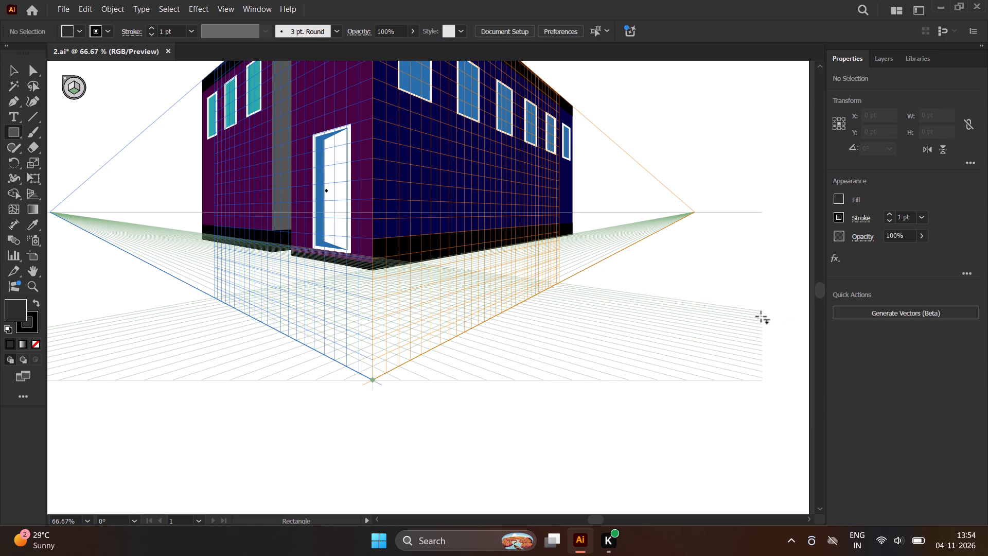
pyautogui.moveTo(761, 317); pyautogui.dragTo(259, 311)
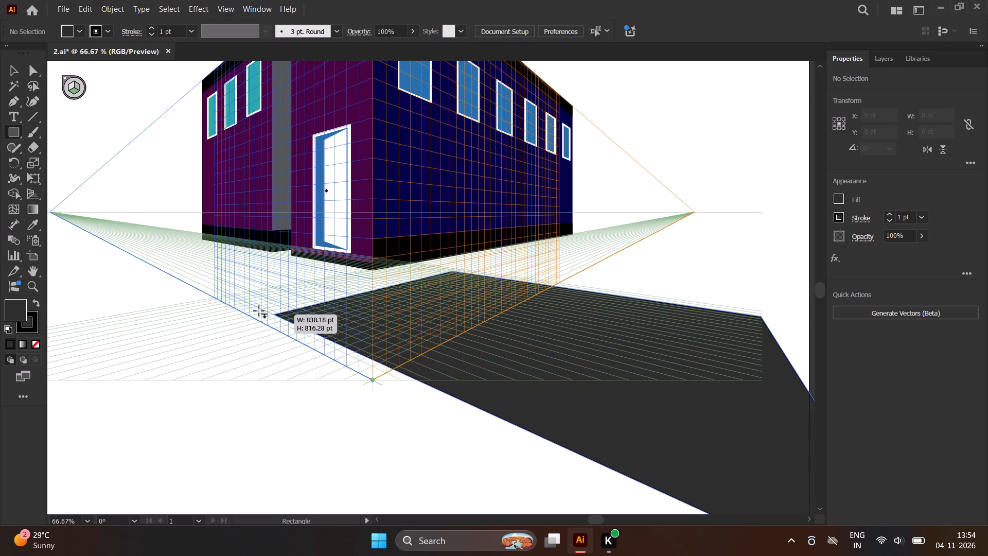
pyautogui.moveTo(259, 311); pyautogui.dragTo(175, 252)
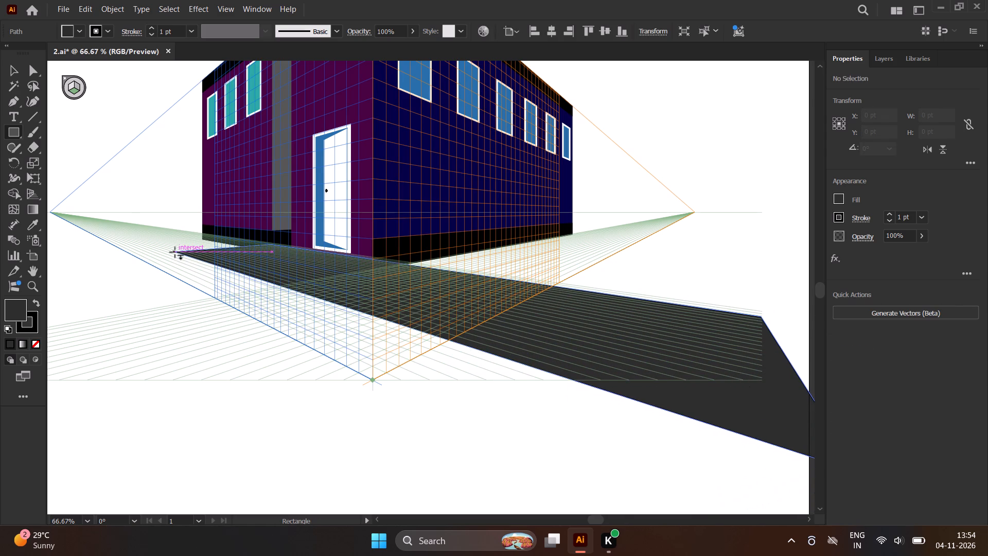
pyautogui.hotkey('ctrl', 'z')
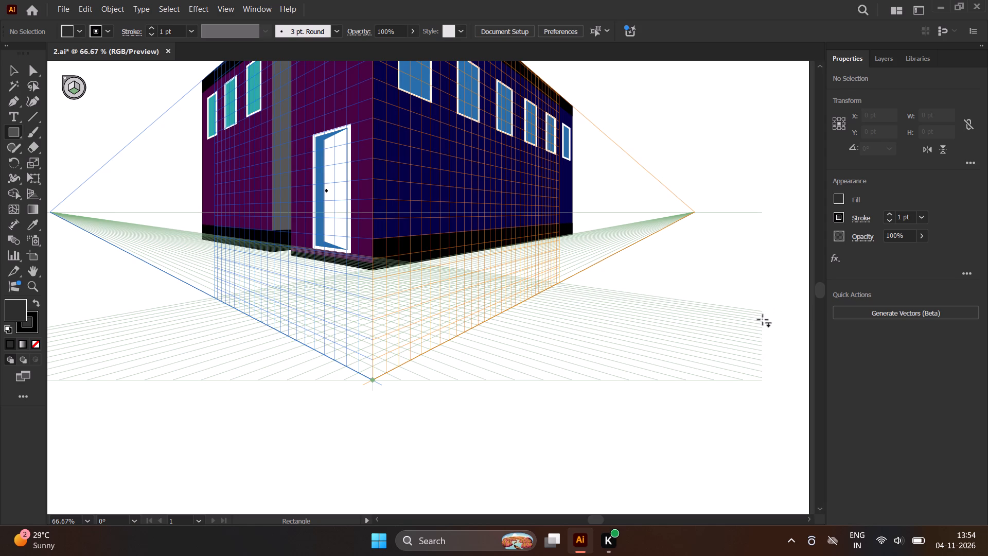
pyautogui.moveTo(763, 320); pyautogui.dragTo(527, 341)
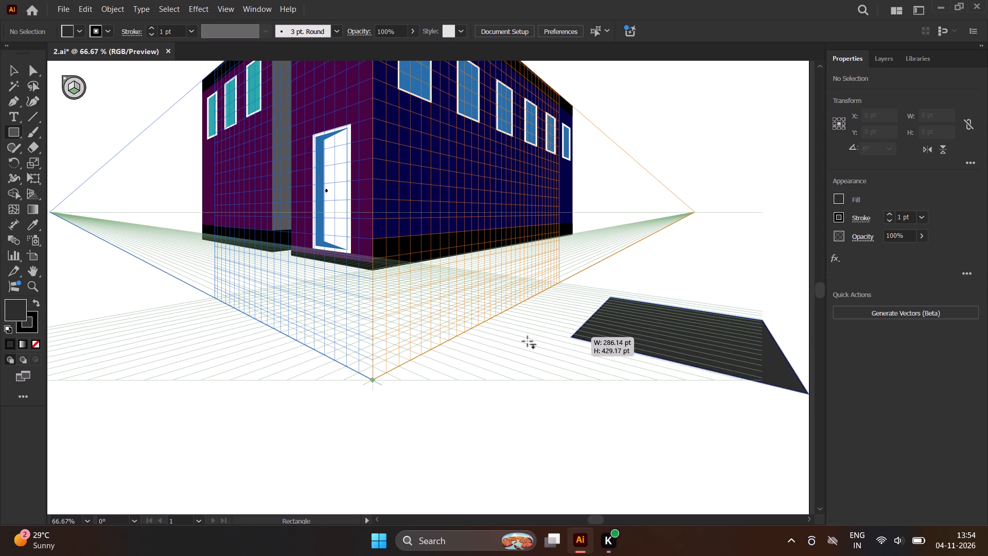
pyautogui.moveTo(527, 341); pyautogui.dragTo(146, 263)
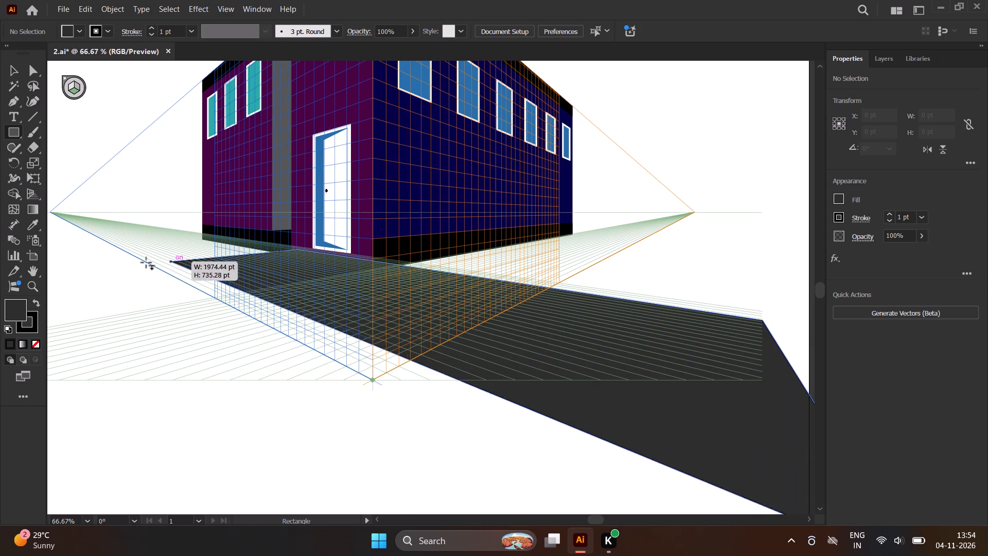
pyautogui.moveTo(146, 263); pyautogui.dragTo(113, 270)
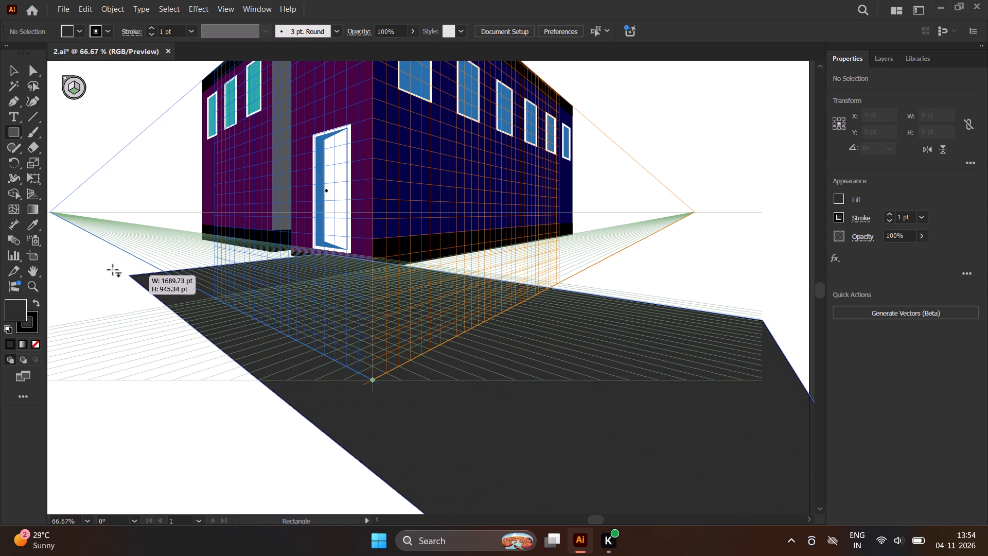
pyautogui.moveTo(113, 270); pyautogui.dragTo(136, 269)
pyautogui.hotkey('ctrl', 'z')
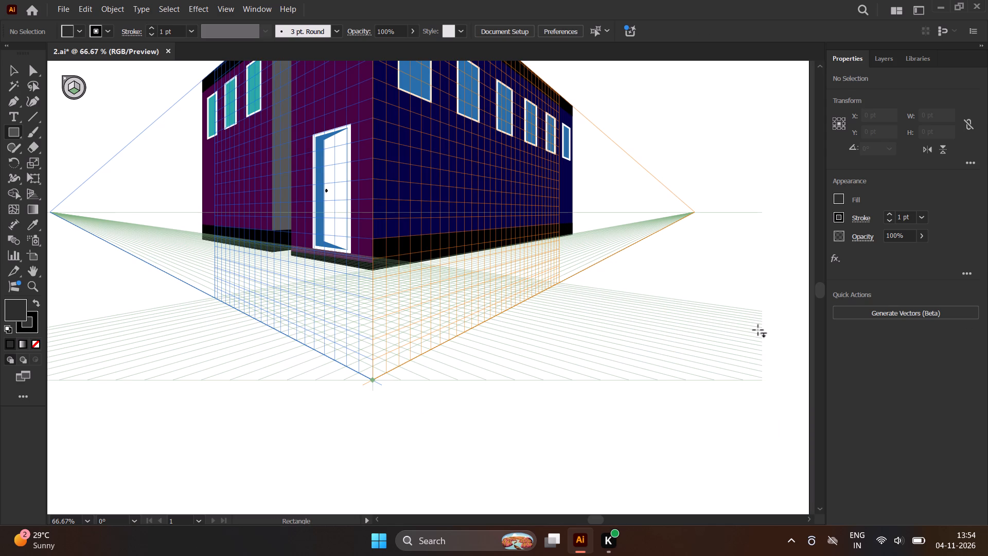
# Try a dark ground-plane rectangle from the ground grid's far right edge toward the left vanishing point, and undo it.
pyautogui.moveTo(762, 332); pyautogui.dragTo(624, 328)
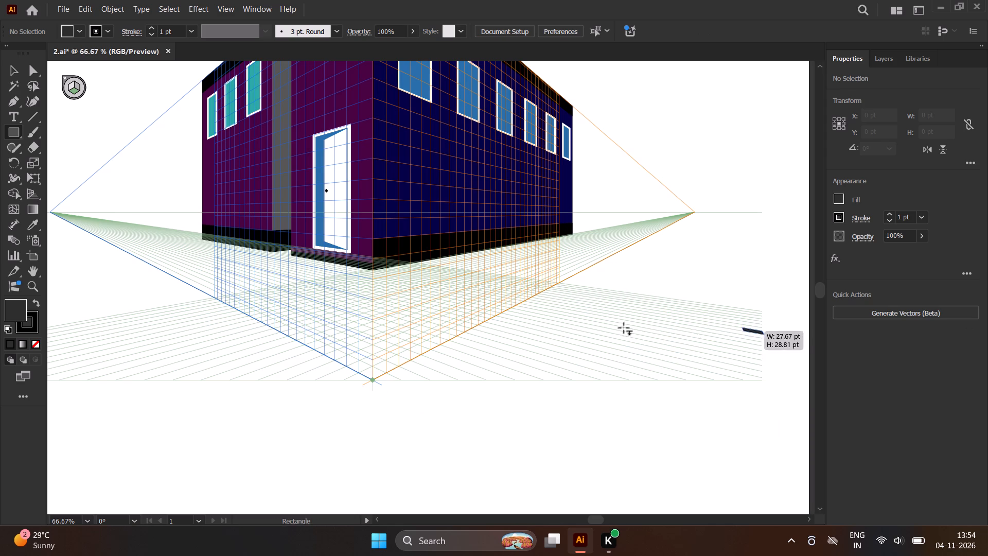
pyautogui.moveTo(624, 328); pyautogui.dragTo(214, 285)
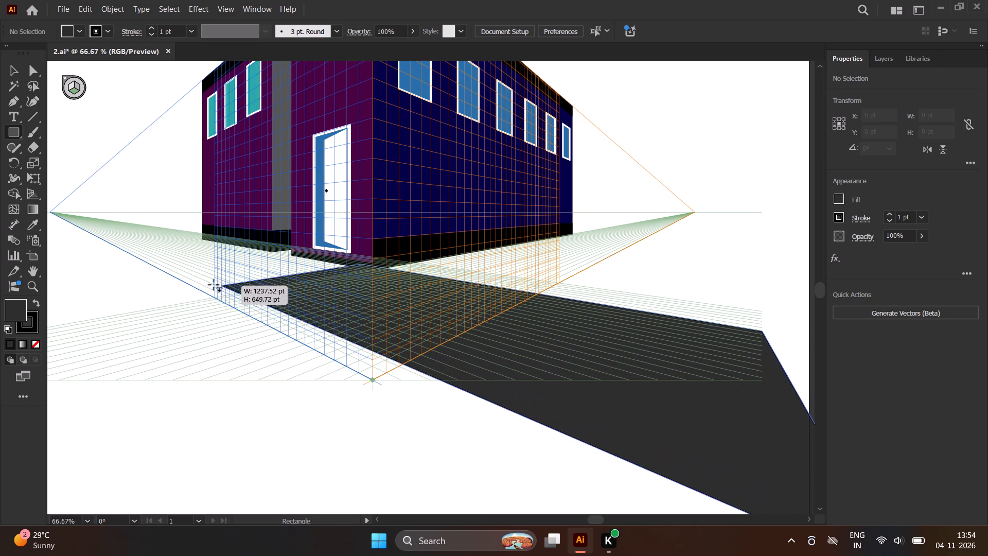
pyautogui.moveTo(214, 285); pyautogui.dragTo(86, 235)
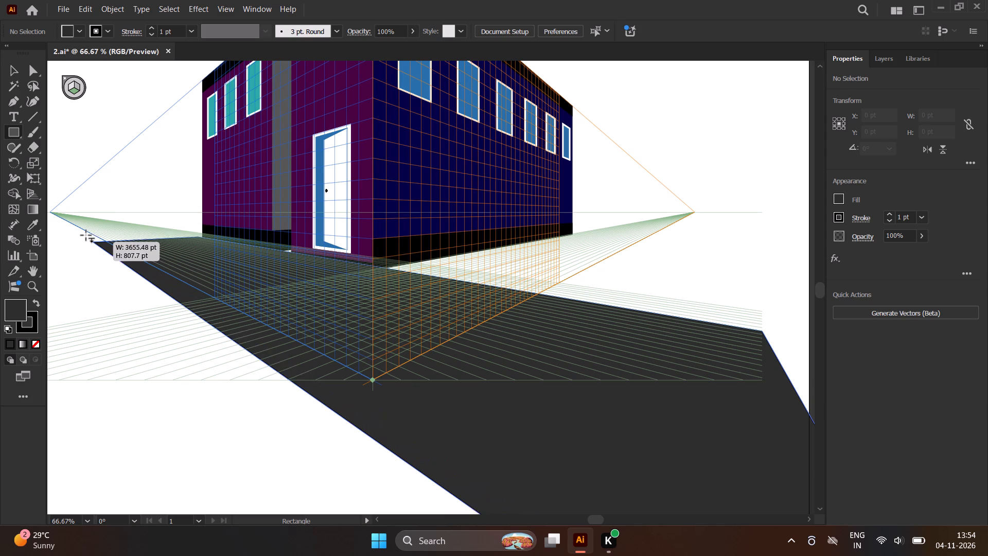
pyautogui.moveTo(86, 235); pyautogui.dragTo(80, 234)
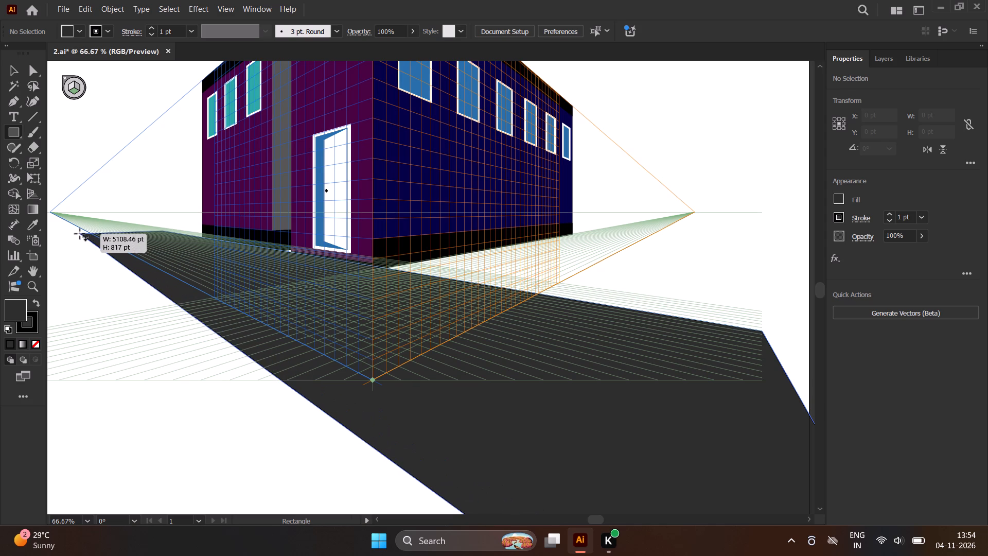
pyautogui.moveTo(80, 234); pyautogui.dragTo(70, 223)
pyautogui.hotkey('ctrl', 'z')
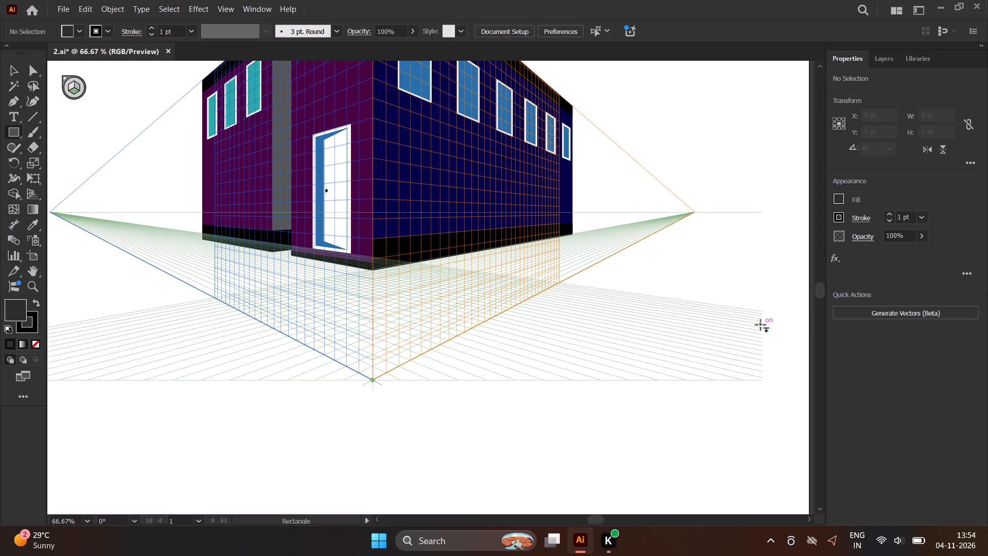
# Draw a dark ground-plane rectangle, about 21249 by 780 pt, from the ground grid's far right edge to near the left vanishing point.
pyautogui.moveTo(761, 325); pyautogui.dragTo(120, 262)
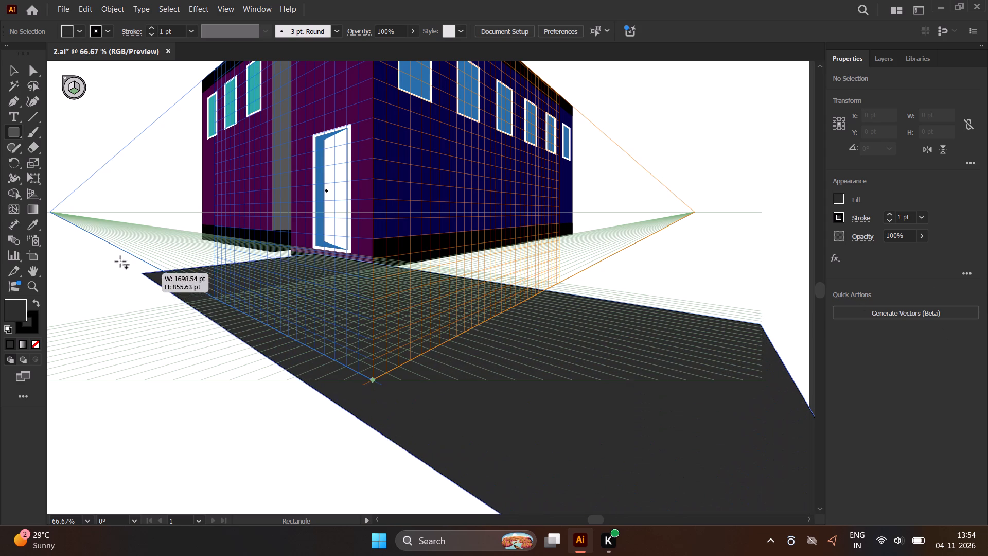
pyautogui.moveTo(120, 262); pyautogui.dragTo(61, 264)
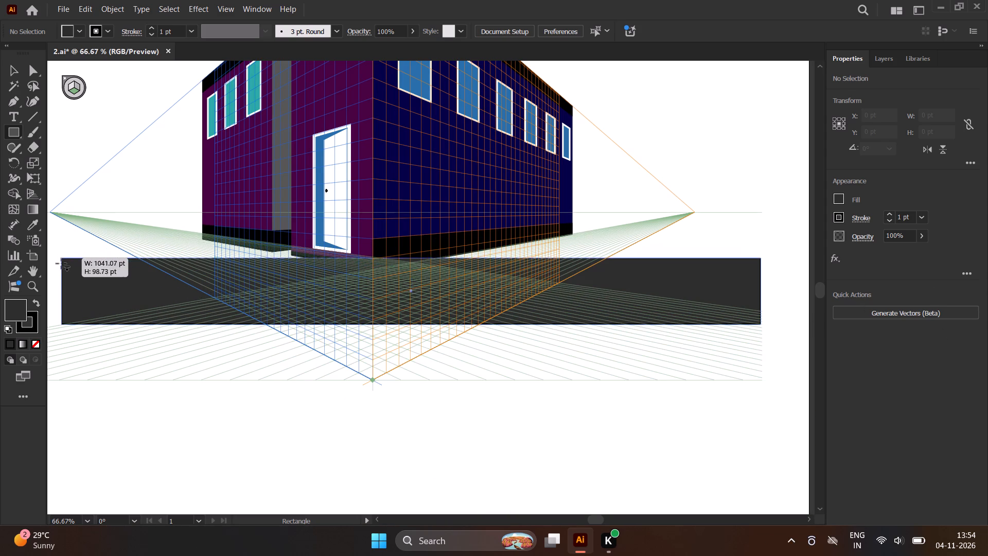
pyautogui.moveTo(61, 264); pyautogui.dragTo(116, 263)
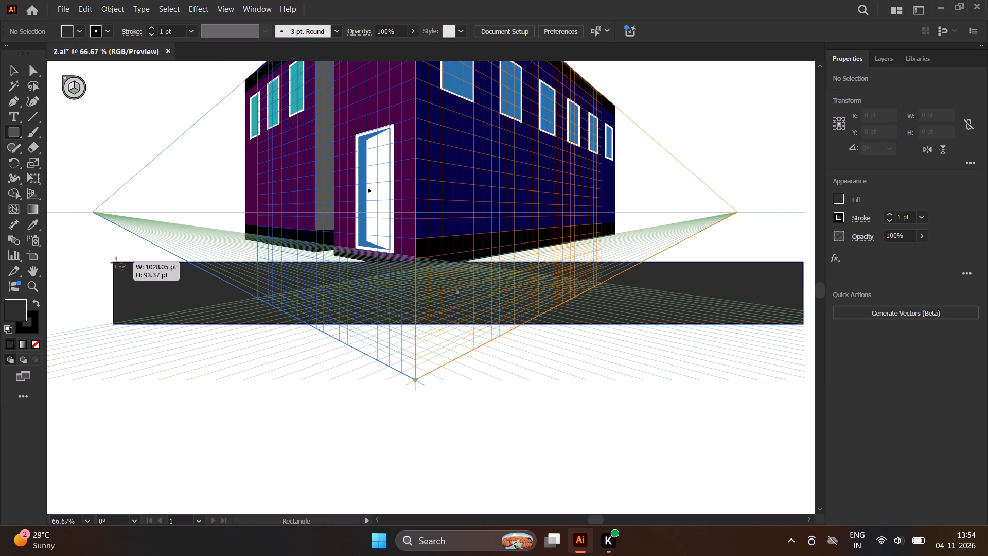
pyautogui.moveTo(116, 263); pyautogui.dragTo(130, 233)
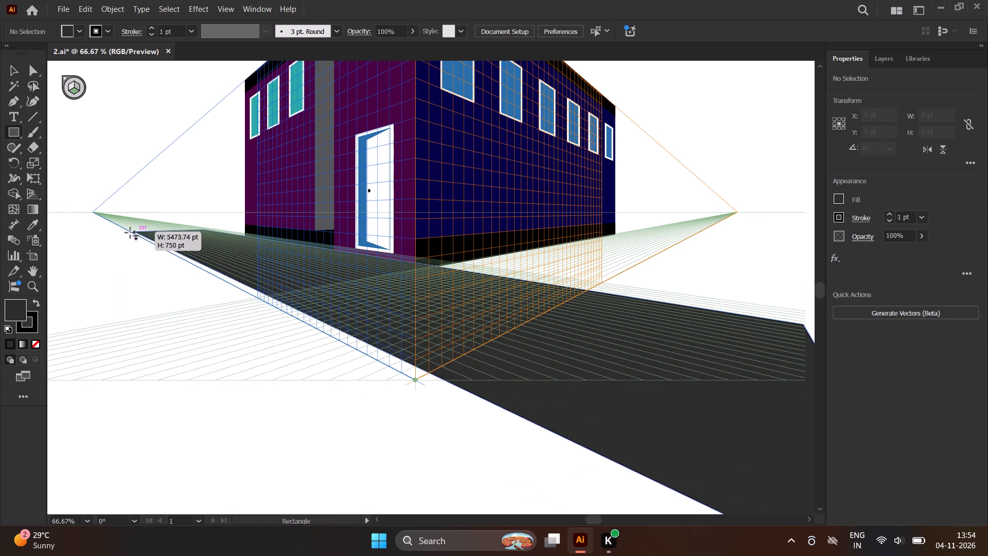
pyautogui.moveTo(130, 233); pyautogui.dragTo(145, 232)
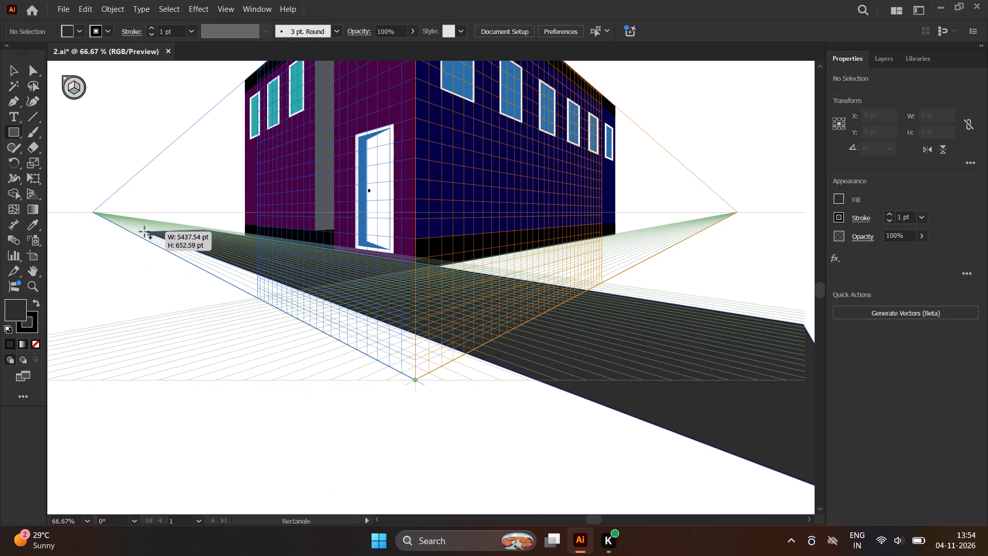
pyautogui.moveTo(145, 232); pyautogui.dragTo(106, 219)
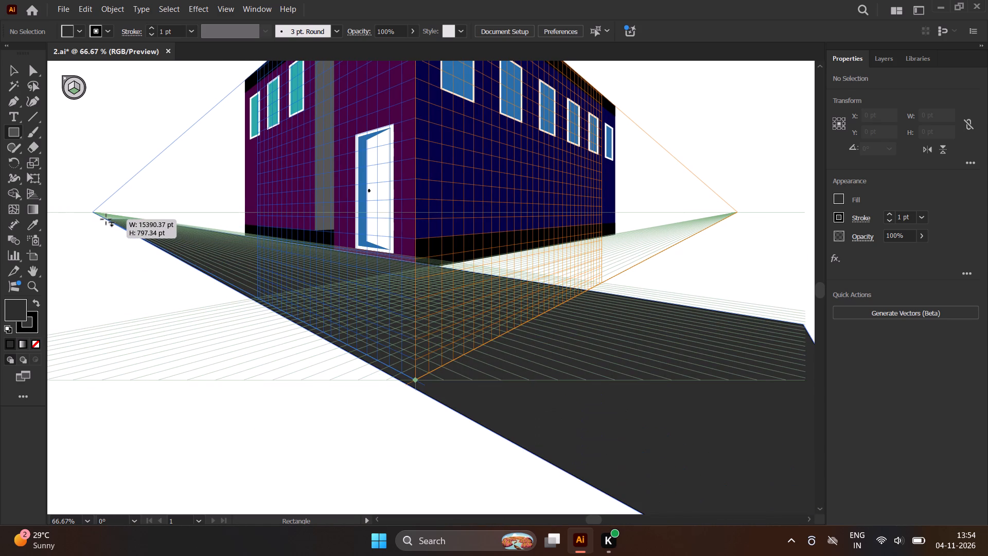
pyautogui.moveTo(106, 219); pyautogui.dragTo(107, 219)
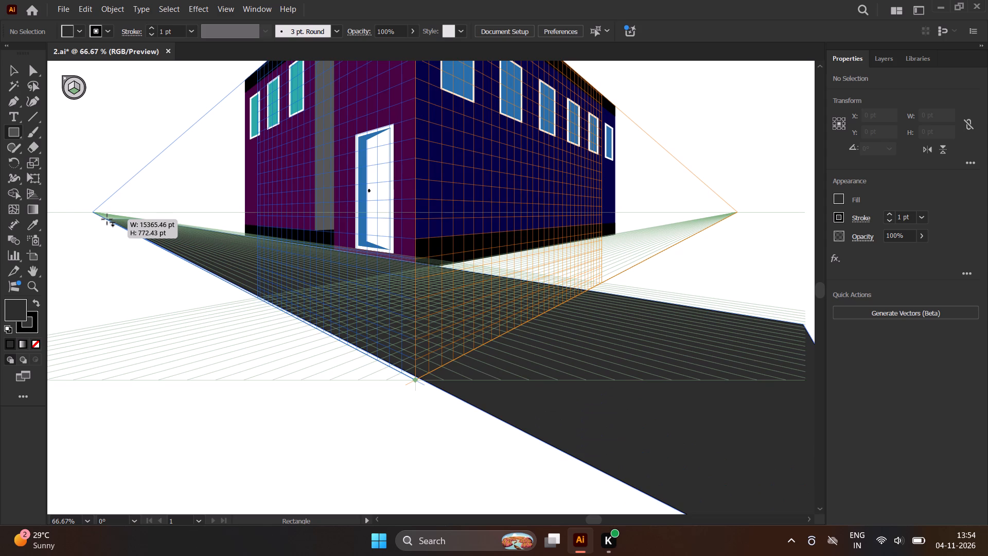
pyautogui.moveTo(107, 219); pyautogui.dragTo(103, 217)
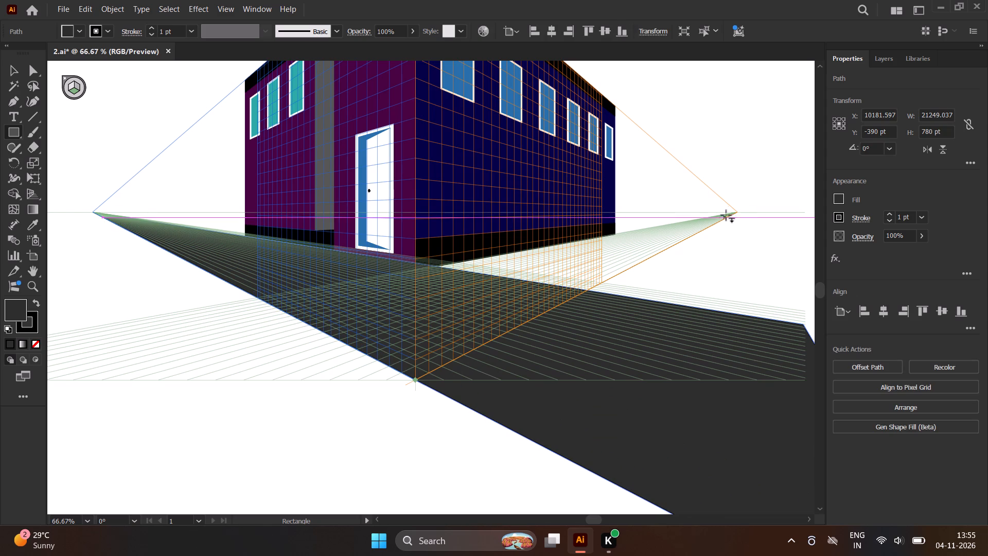
# Draw a crossing ground-plane rectangle, about 652 by 10291 pt, from the ground grid's far left edge to near the right vanishing point, and deselect it.
pyautogui.scroll(-1, 460, 359)
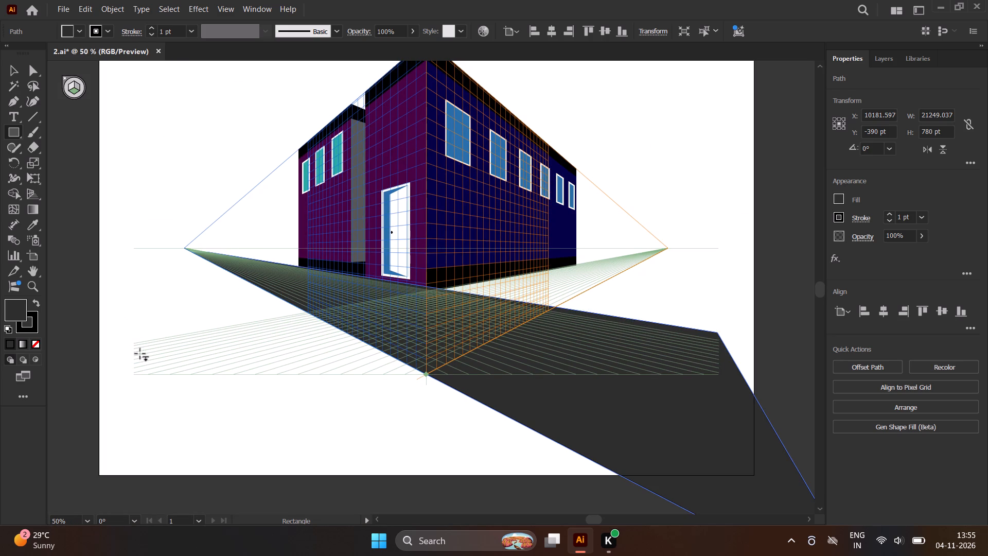
pyautogui.scroll(-1, 138, 351)
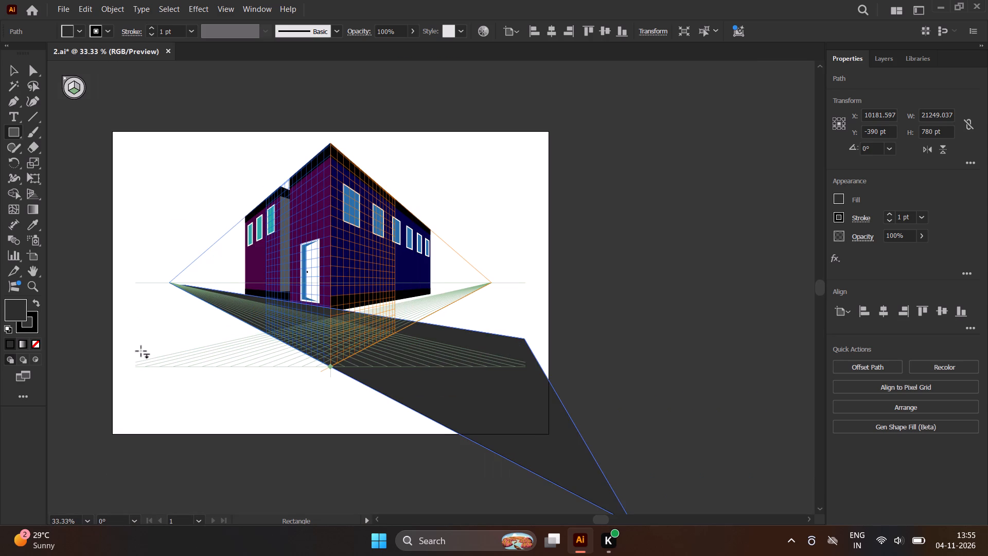
pyautogui.scroll(1, 158, 354)
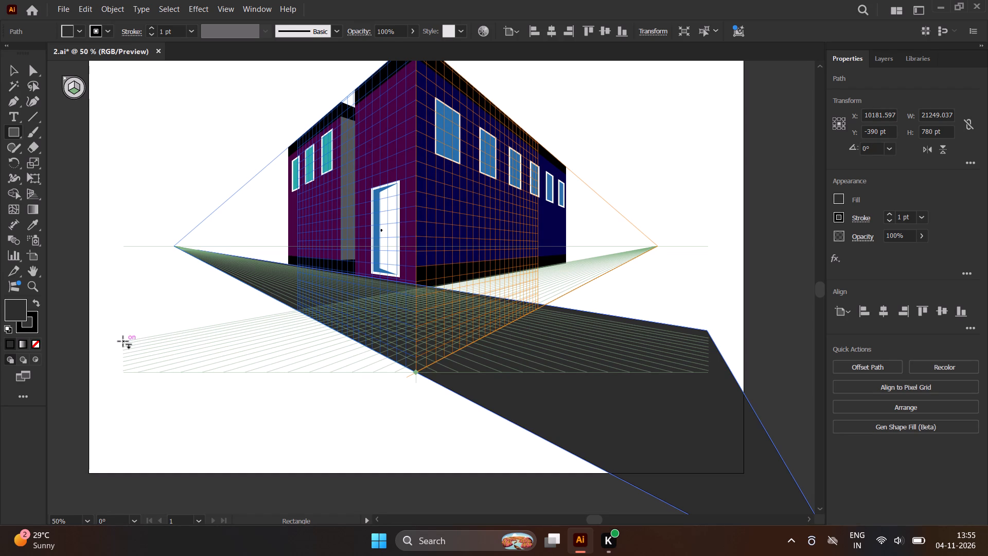
pyautogui.moveTo(123, 341); pyautogui.dragTo(549, 281)
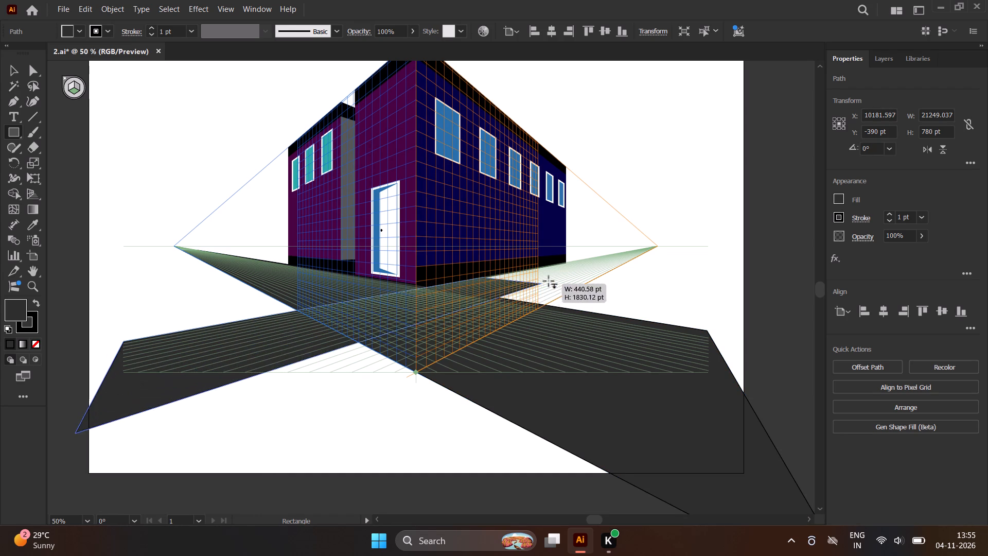
pyautogui.moveTo(549, 281); pyautogui.dragTo(634, 256)
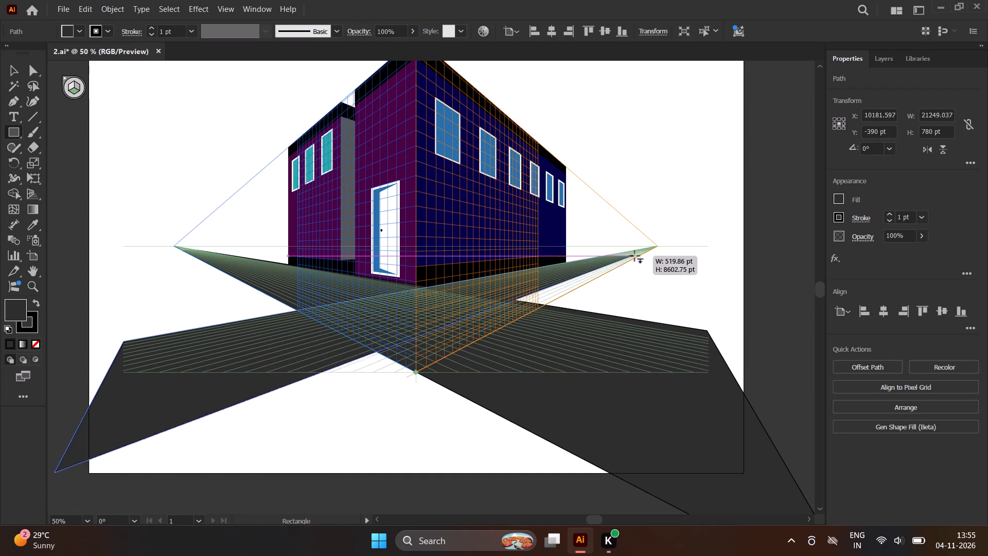
pyautogui.moveTo(634, 256); pyautogui.dragTo(645, 251)
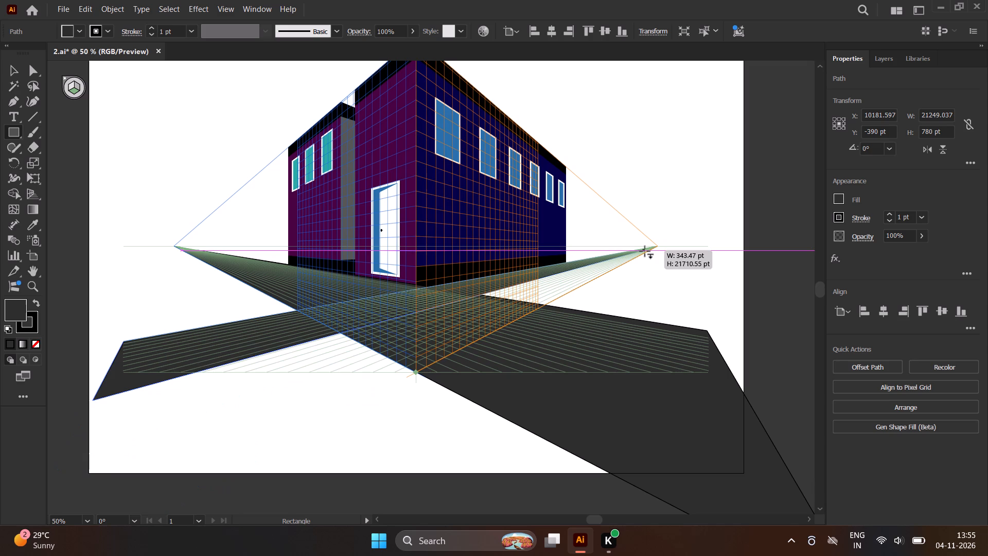
pyautogui.moveTo(645, 251); pyautogui.dragTo(649, 252)
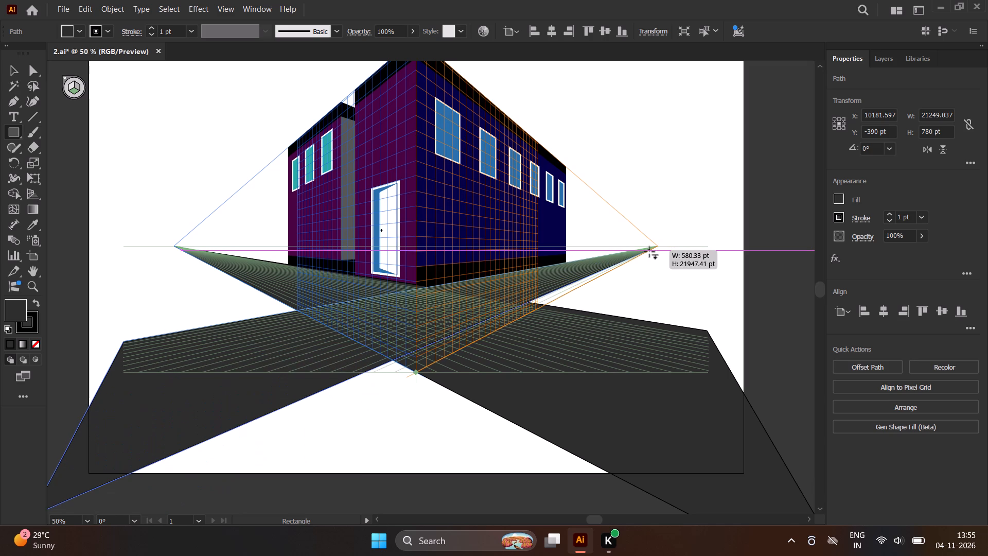
pyautogui.moveTo(649, 252); pyautogui.dragTo(646, 251)
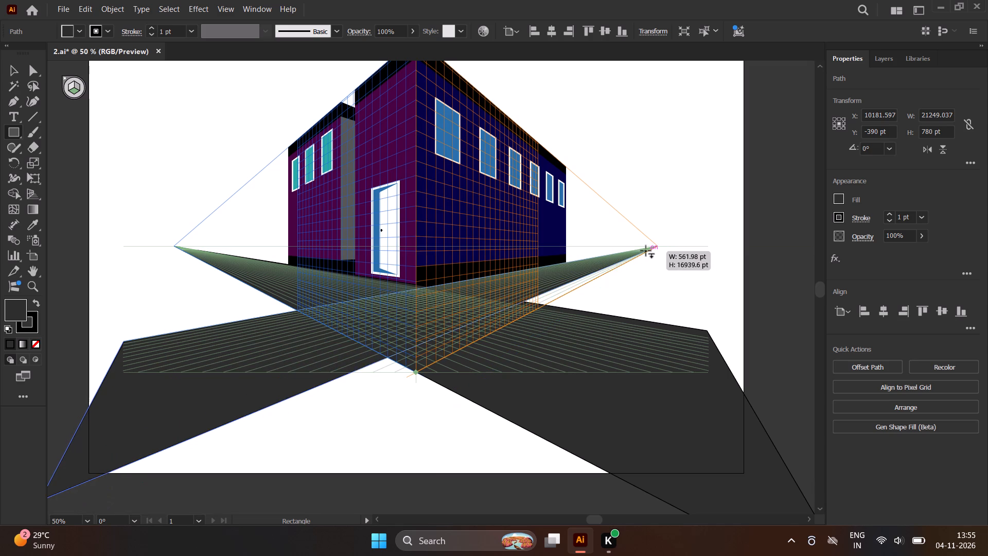
pyautogui.moveTo(646, 251); pyautogui.dragTo(649, 249)
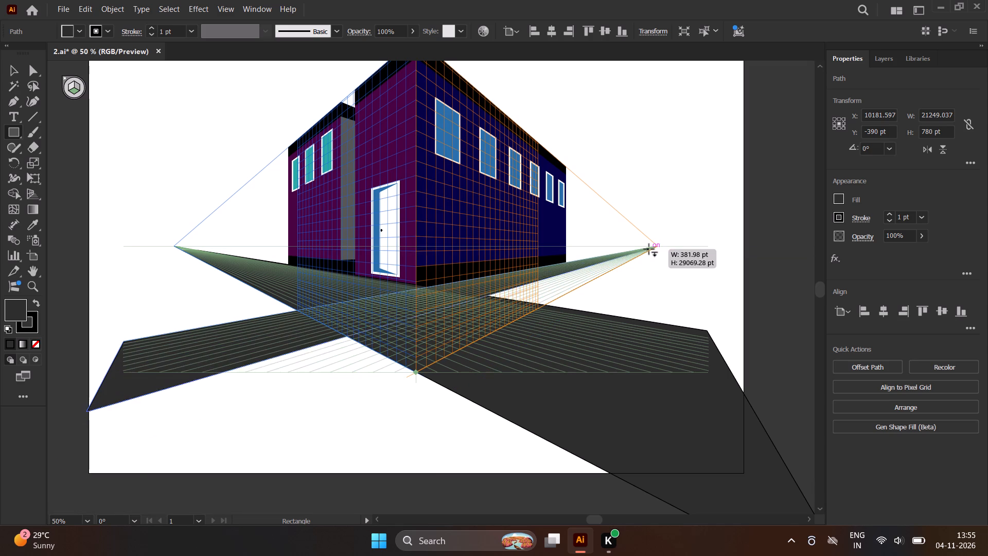
pyautogui.moveTo(649, 249); pyautogui.dragTo(651, 250)
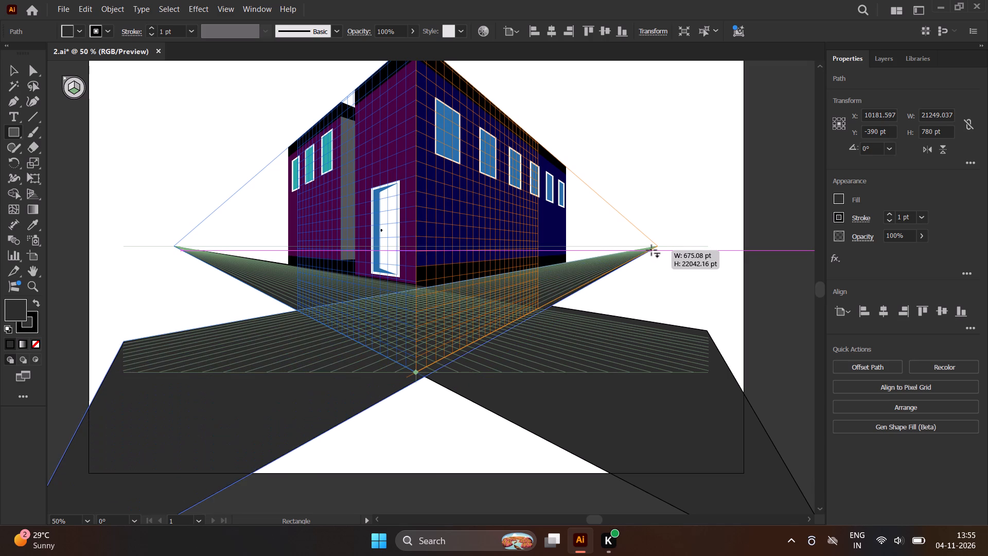
pyautogui.moveTo(651, 250); pyautogui.dragTo(657, 247)
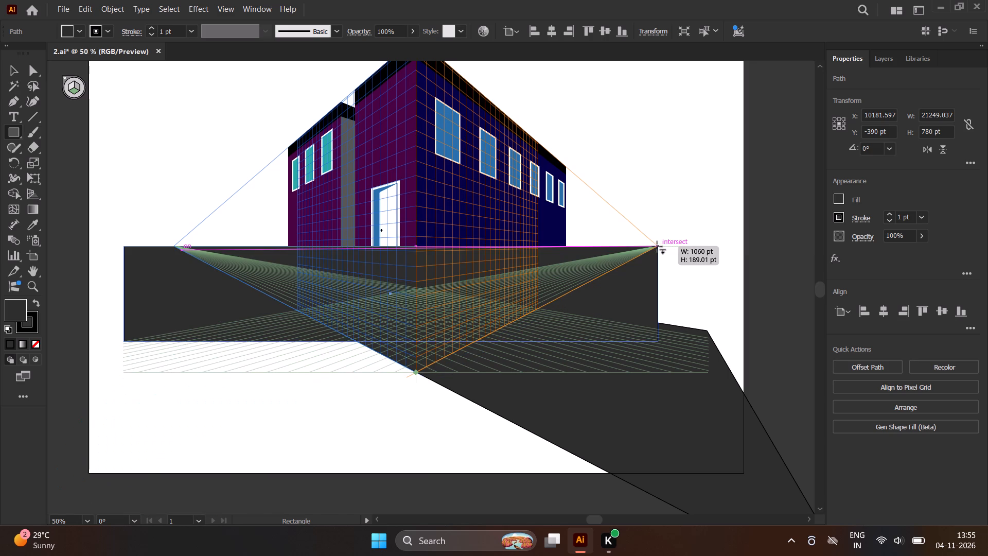
pyautogui.moveTo(657, 247); pyautogui.dragTo(654, 247)
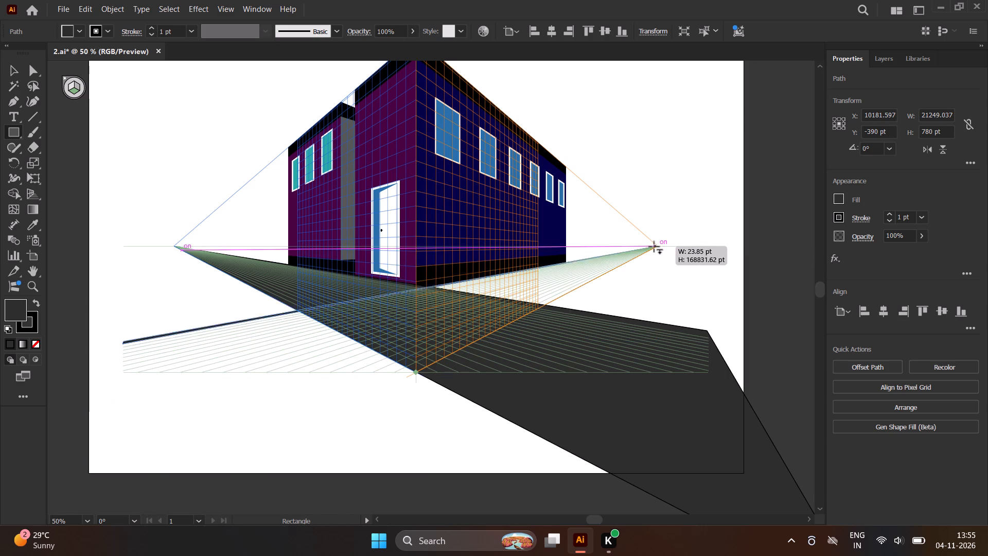
pyautogui.moveTo(654, 247); pyautogui.dragTo(646, 253)
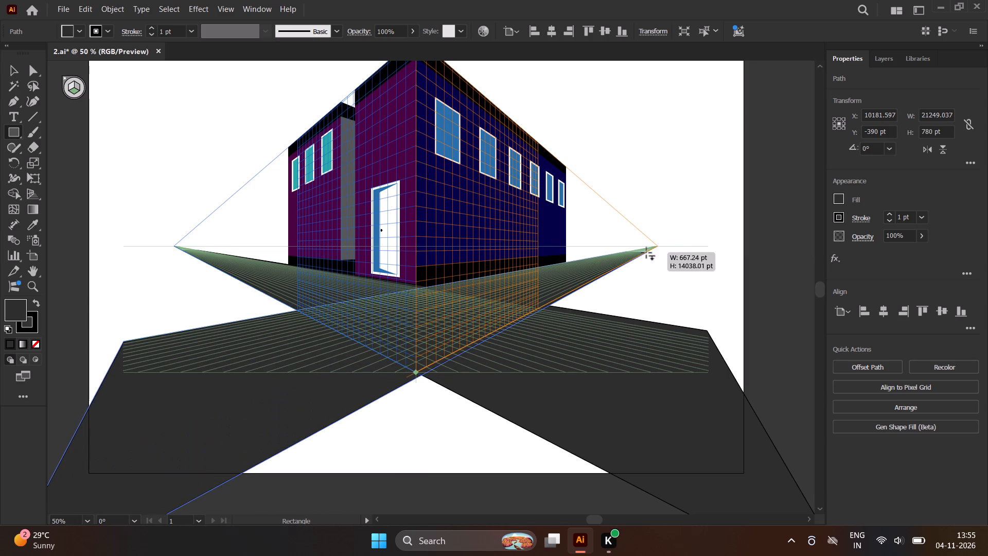
pyautogui.moveTo(646, 253); pyautogui.dragTo(647, 252)
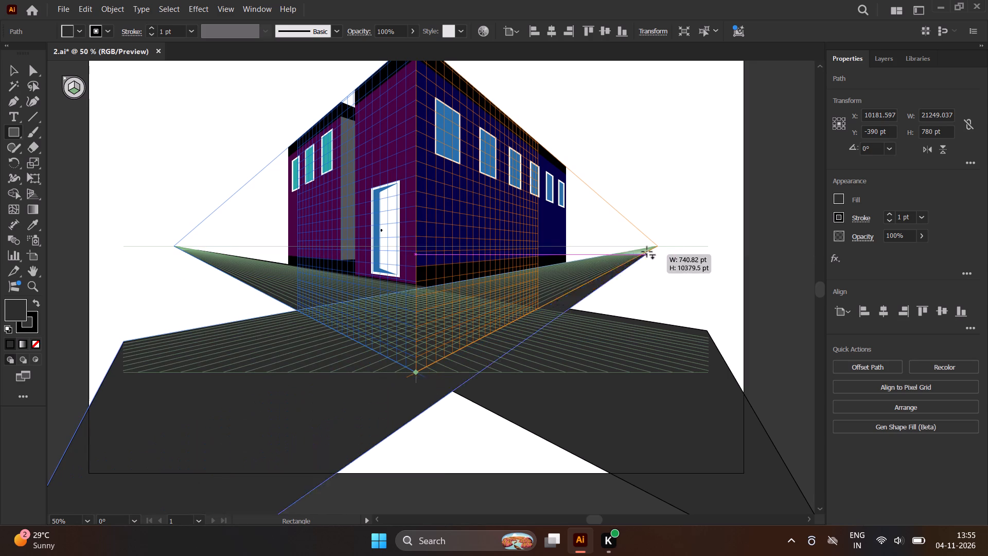
pyautogui.moveTo(647, 252); pyautogui.dragTo(643, 253)
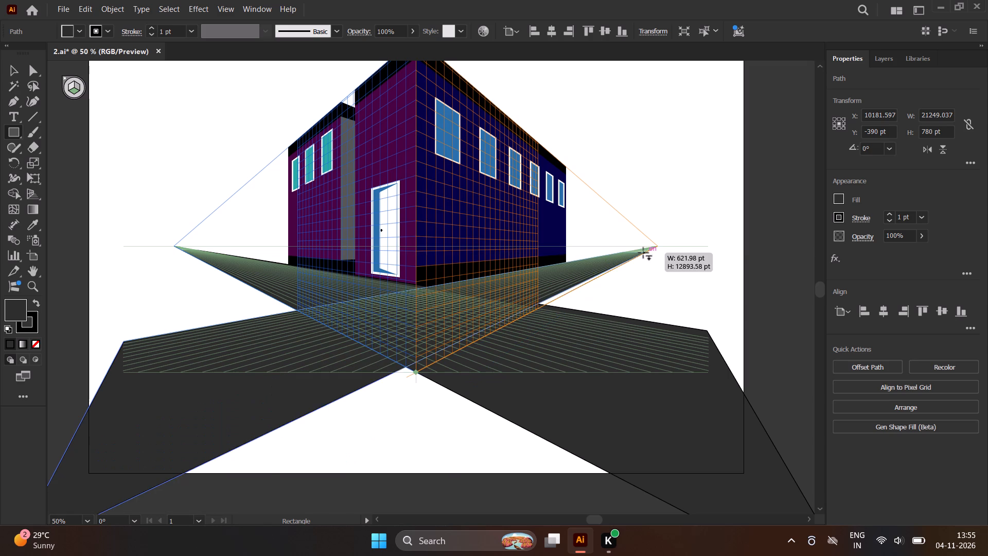
pyautogui.moveTo(643, 253); pyautogui.dragTo(645, 251)
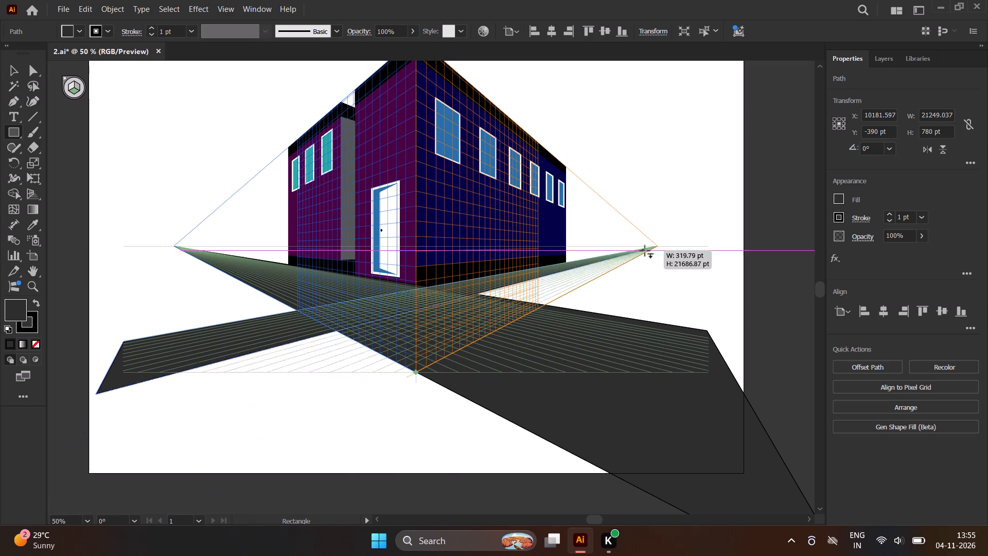
pyautogui.moveTo(645, 251); pyautogui.dragTo(645, 253)
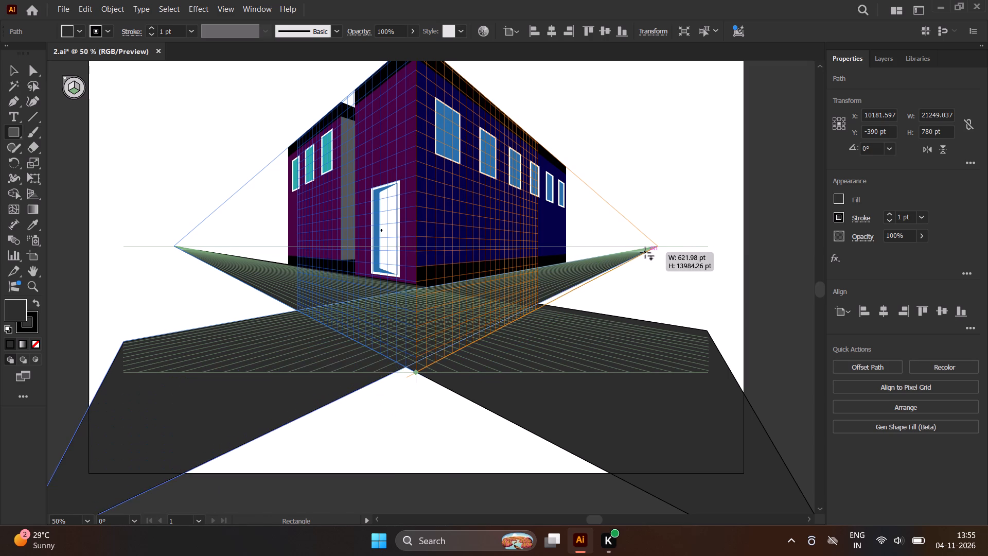
pyautogui.moveTo(645, 253); pyautogui.dragTo(646, 253)
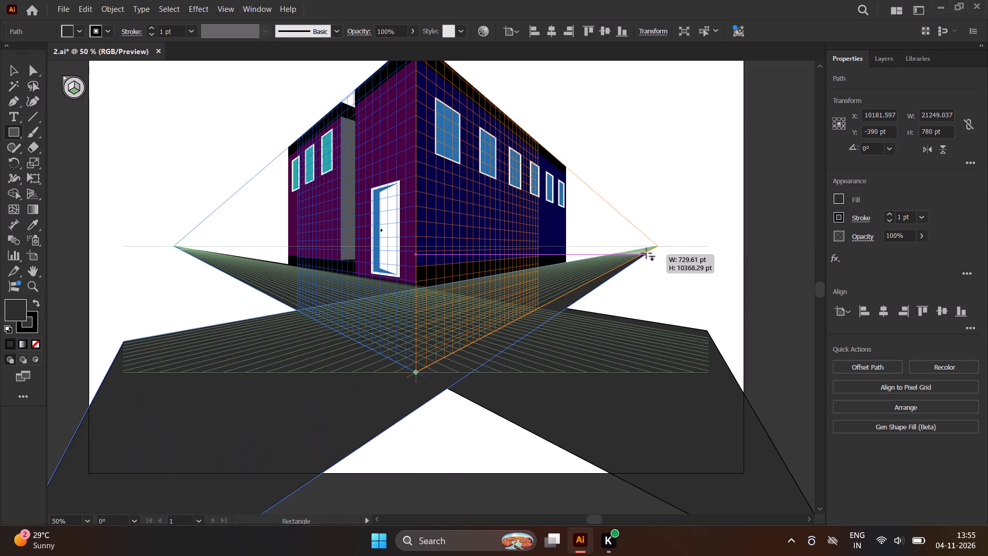
pyautogui.moveTo(646, 253); pyautogui.dragTo(644, 253)
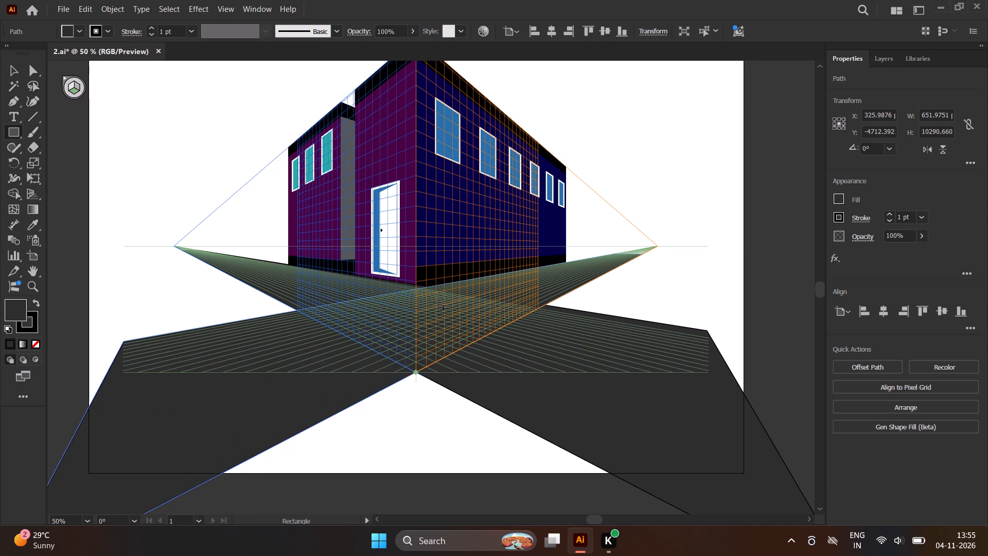
pyautogui.click(14, 66)
pyautogui.scroll(-1, 318, 165)
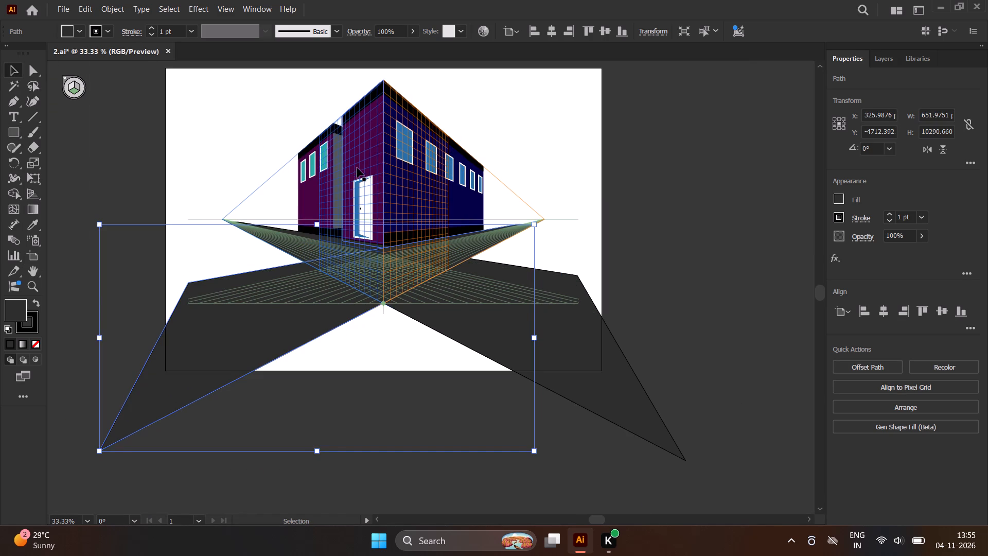
pyautogui.click(718, 200)
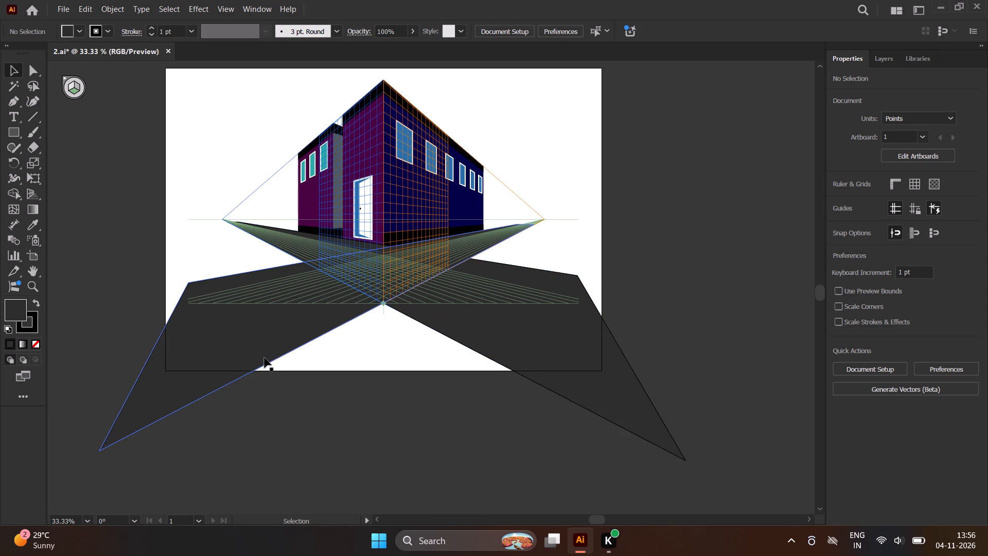
pyautogui.scroll(1, 598, 290)
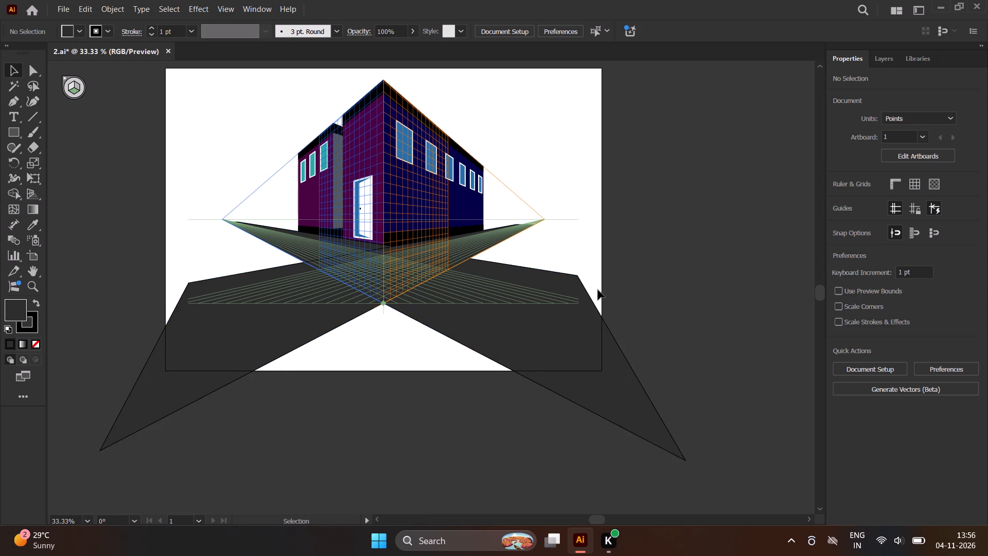
# Draw a closed Pen outline, about 1915 by 594 pt, from the ground grid's front edge around the overhanging ends of both ground surfaces.
pyautogui.scroll(3, 598, 290)
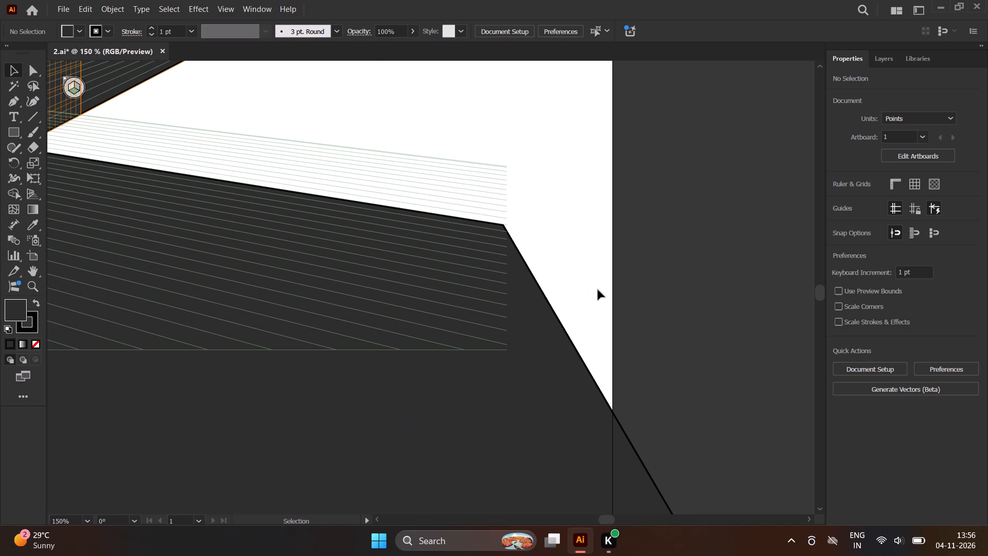
pyautogui.scroll(-2, 598, 290)
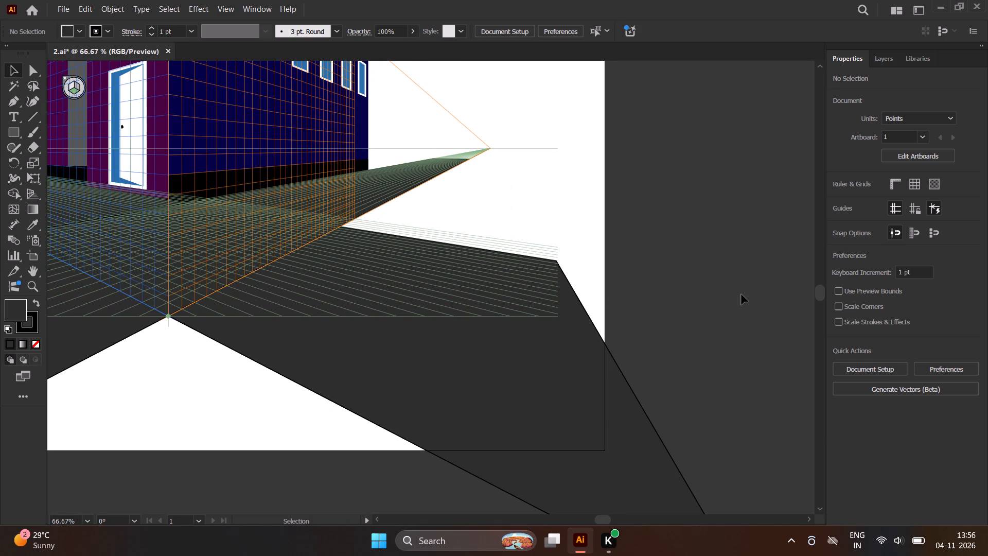
pyautogui.scroll(-1, 687, 293)
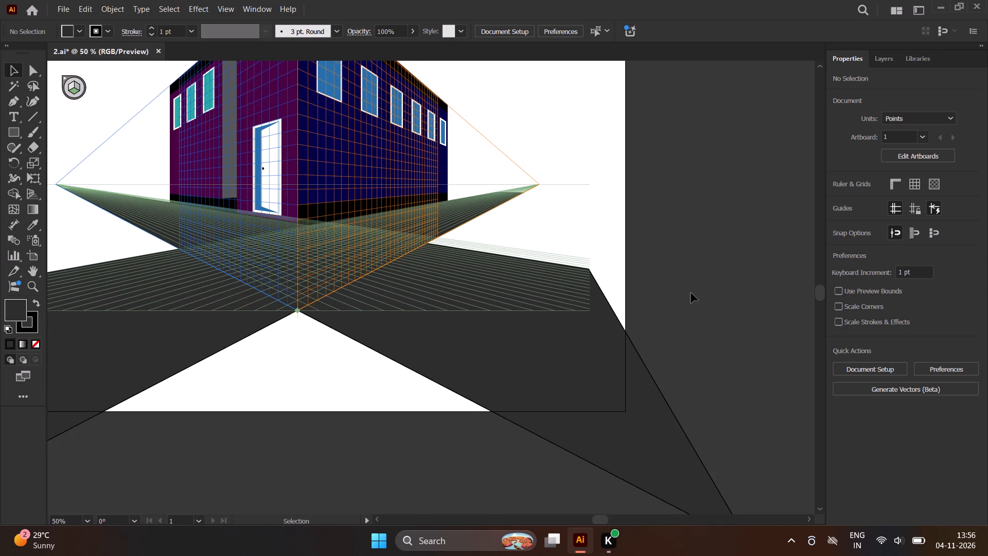
pyautogui.click(12, 101)
pyautogui.scroll(3, 606, 257)
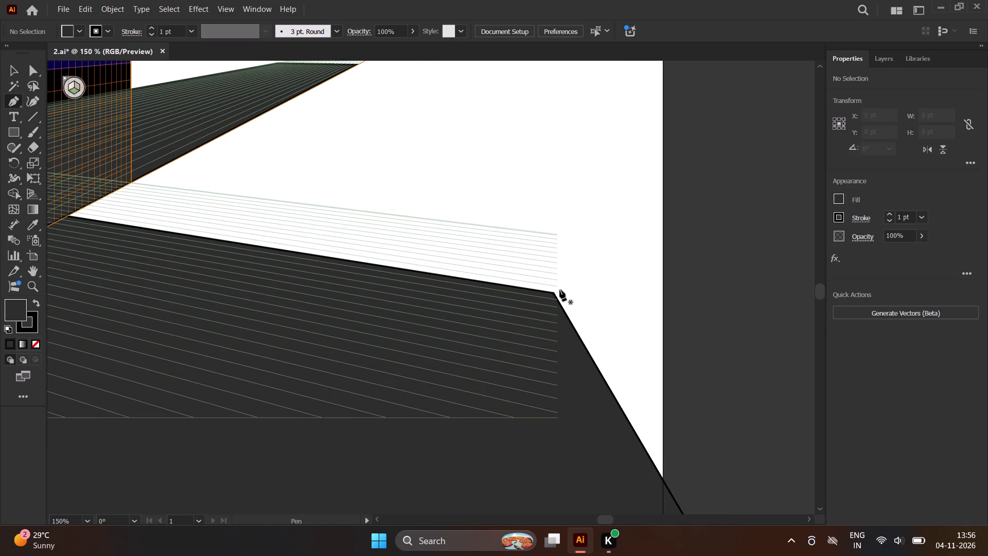
pyautogui.click(556, 291)
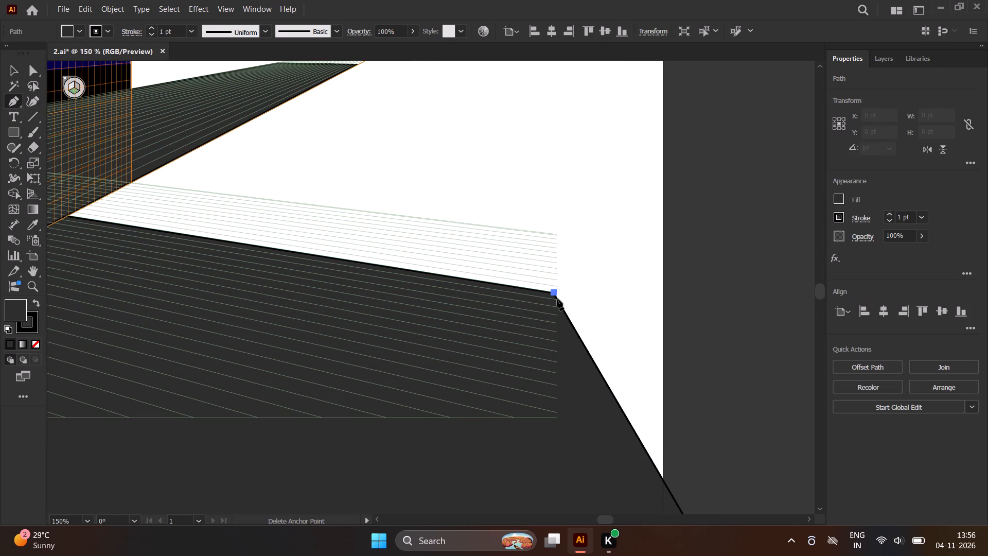
pyautogui.click(557, 419)
pyautogui.scroll(-2, 646, 386)
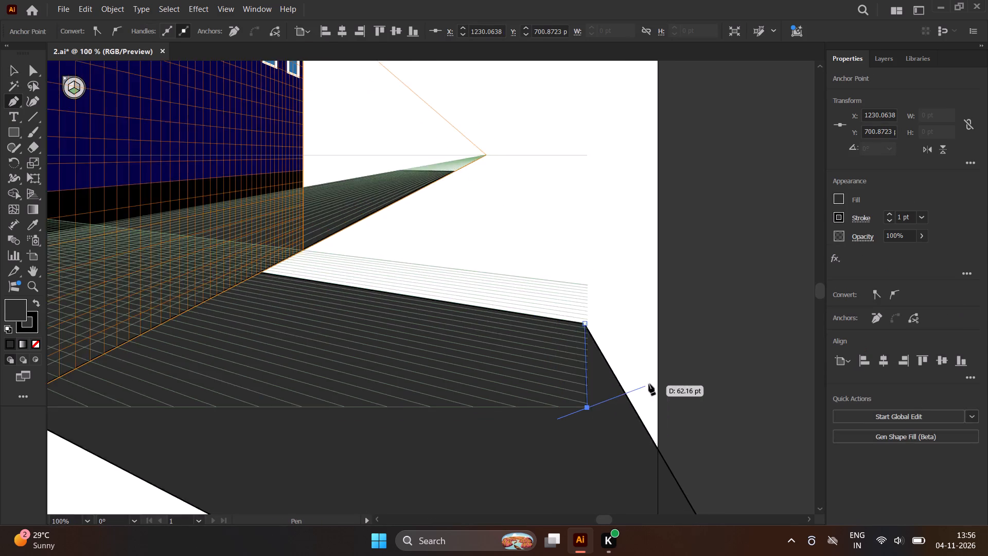
pyautogui.scroll(-1, 649, 384)
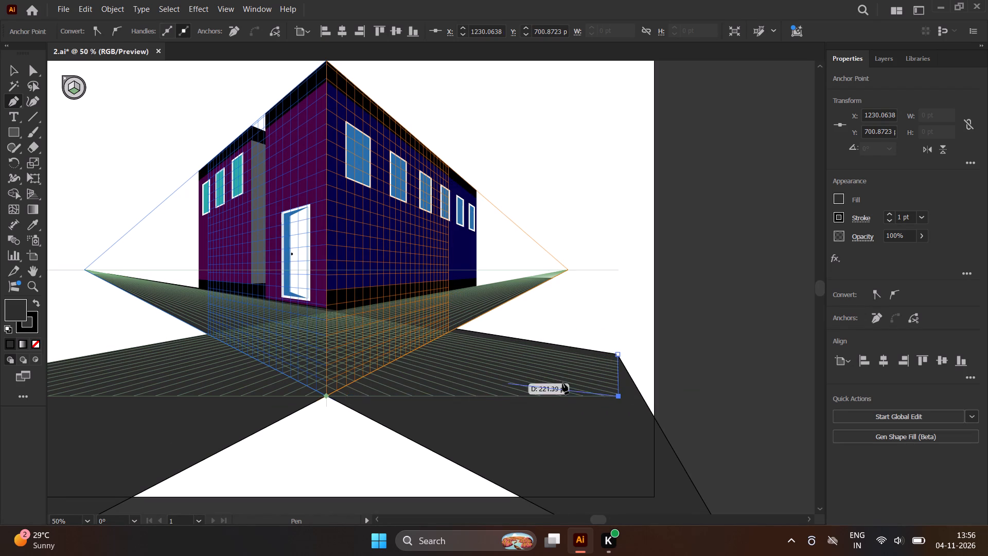
pyautogui.scroll(-2, 587, 383)
pyautogui.scroll(3, 335, 386)
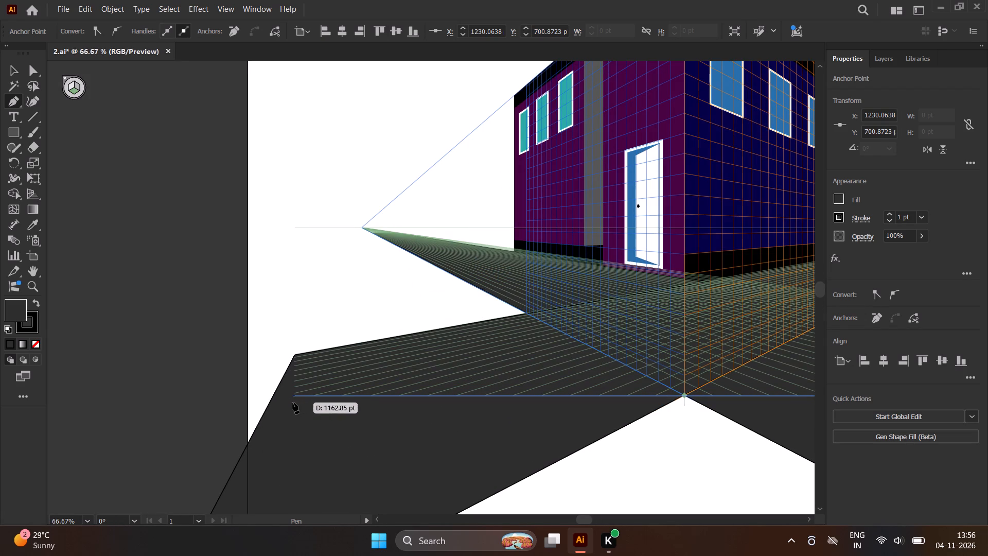
pyautogui.keyDown('shift'); pyautogui.click(293, 403); pyautogui.keyUp('shift')
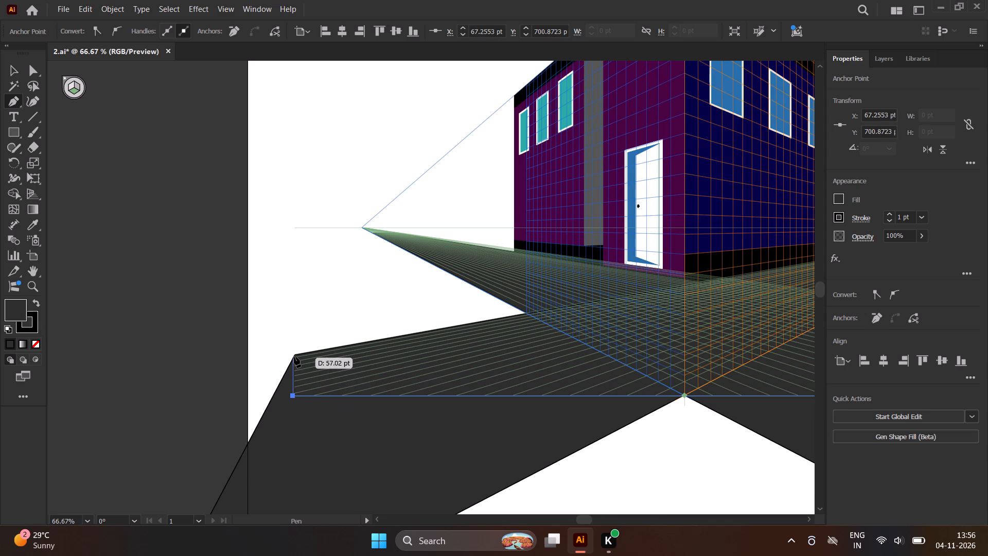
pyautogui.keyDown('shift'); pyautogui.click(294, 350); pyautogui.keyUp('shift')
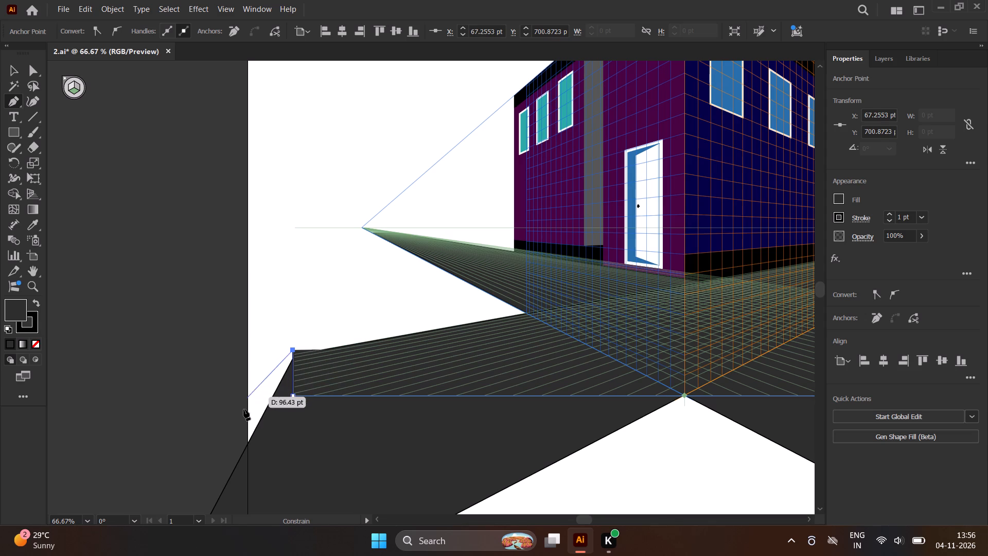
pyautogui.scroll(-4, 256, 378)
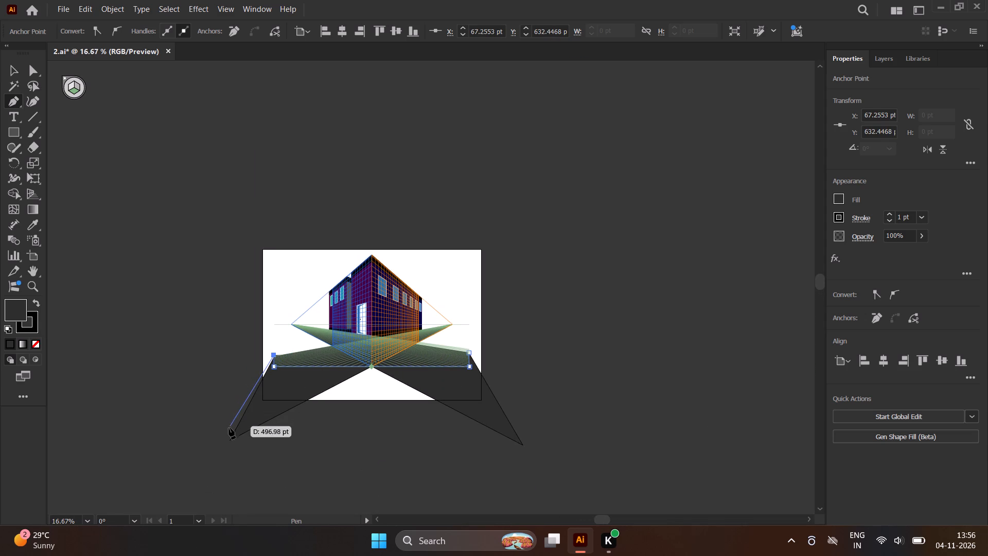
pyautogui.click(211, 453)
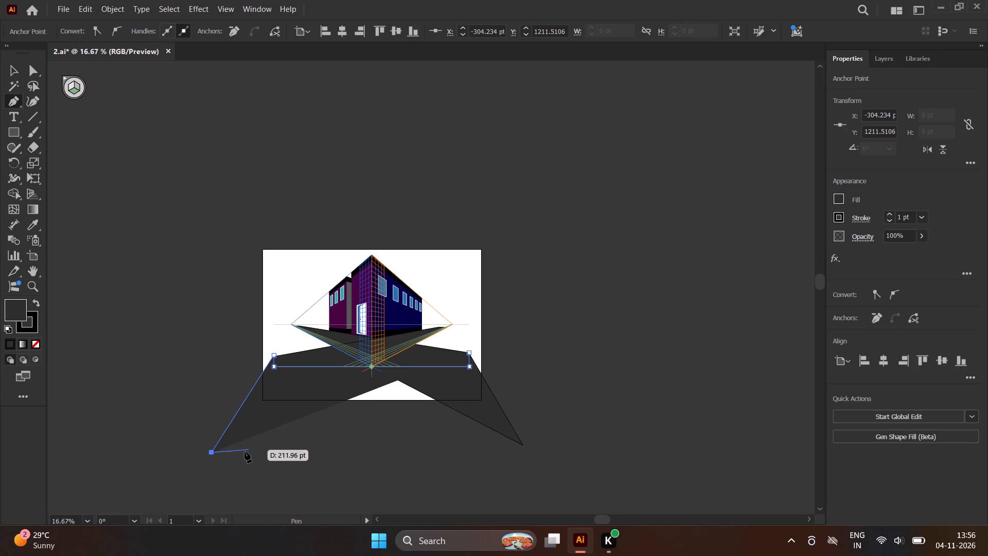
pyautogui.click(390, 389)
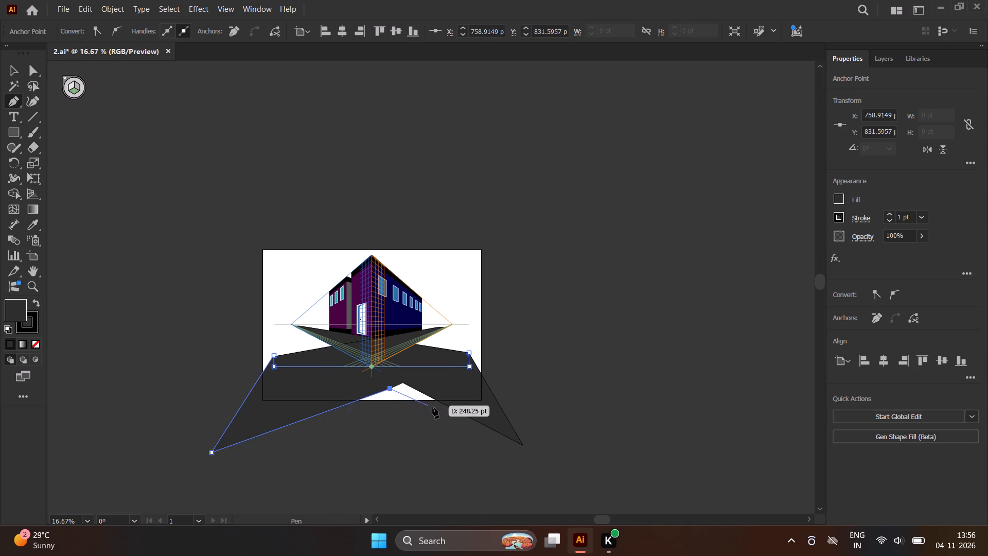
pyautogui.click(533, 452)
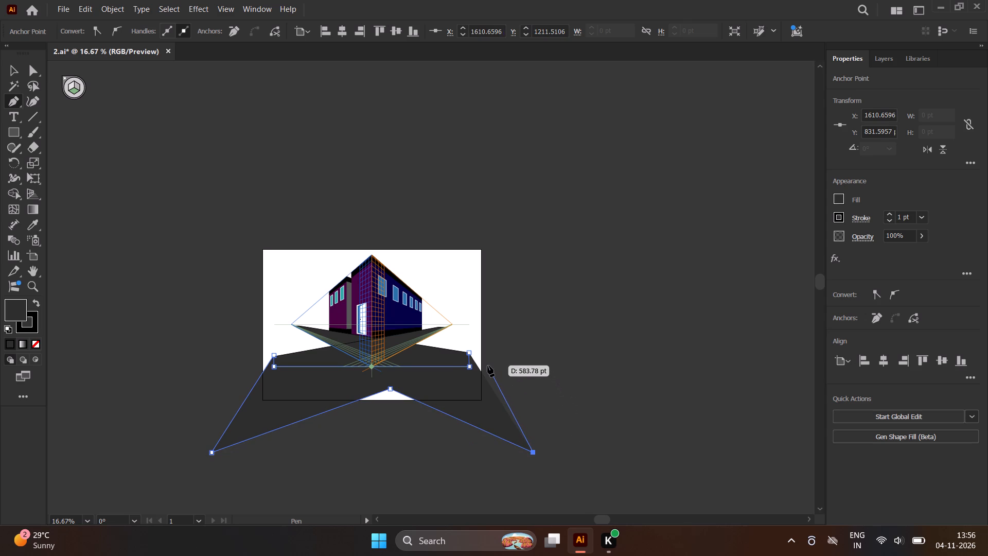
pyautogui.click(488, 366)
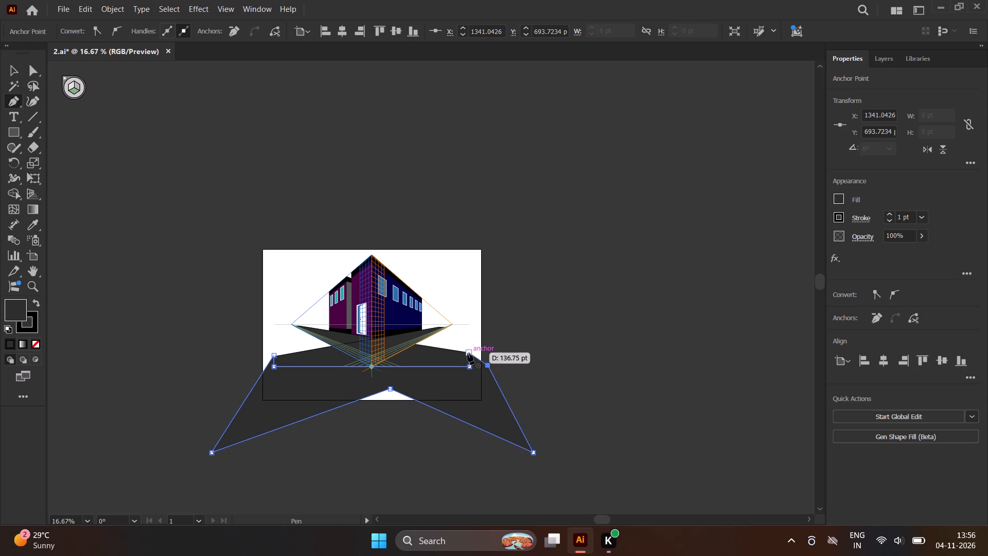
pyautogui.click(468, 353)
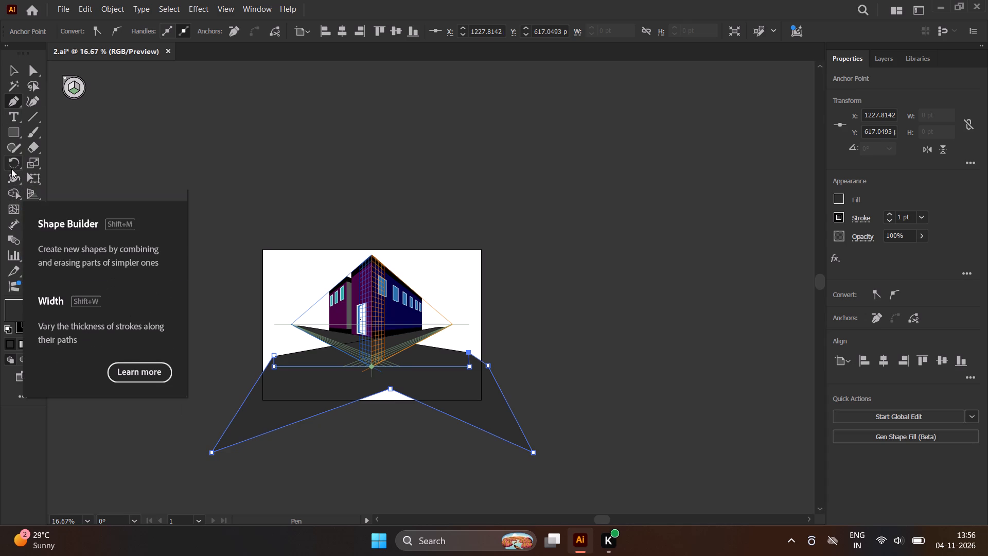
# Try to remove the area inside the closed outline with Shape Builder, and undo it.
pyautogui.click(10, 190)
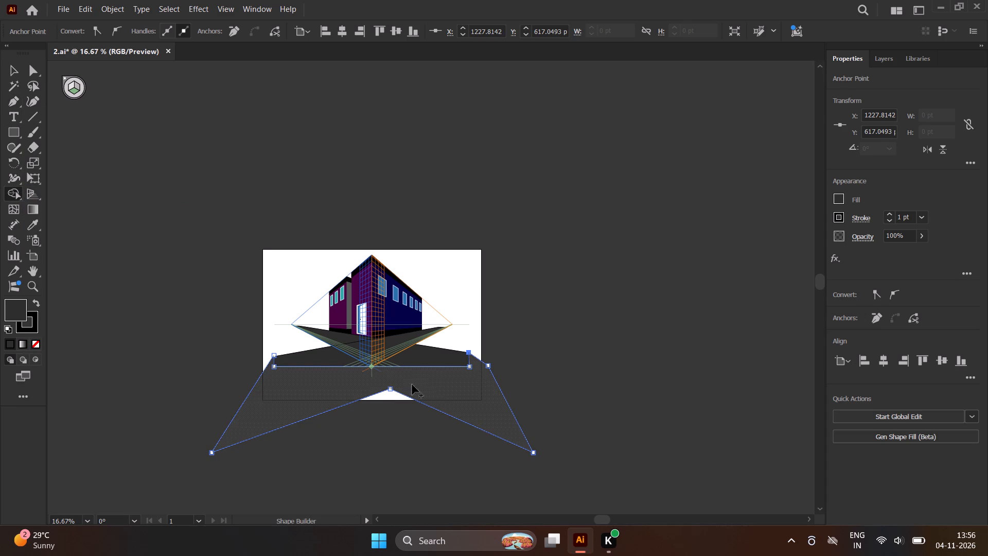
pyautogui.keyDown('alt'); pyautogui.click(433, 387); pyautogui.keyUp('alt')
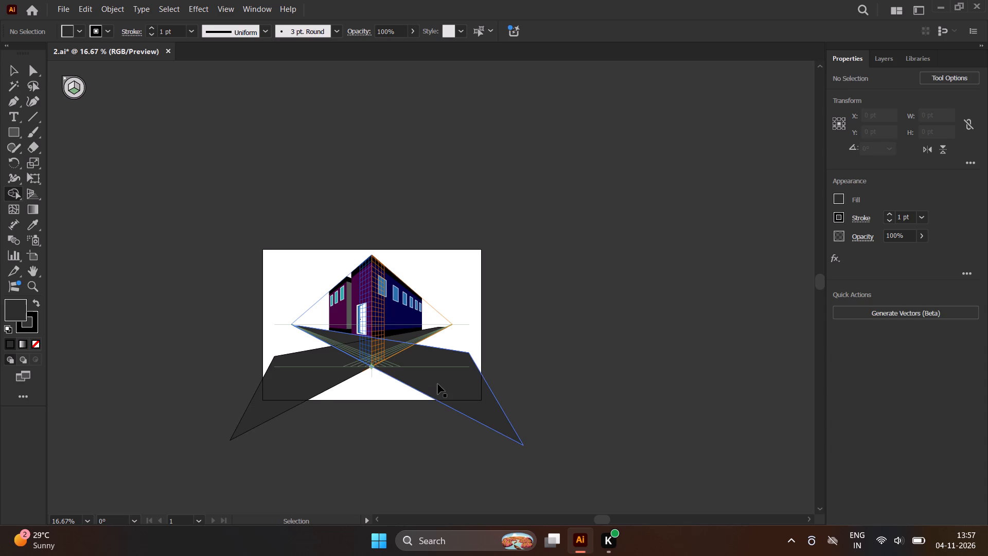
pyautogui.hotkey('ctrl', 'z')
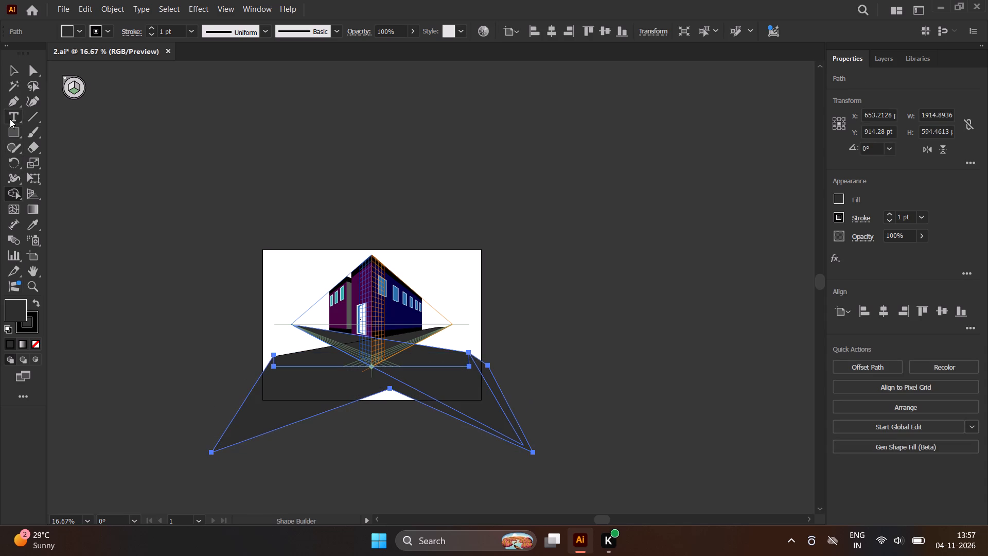
# Set the closed outline's fill to None.
pyautogui.click(11, 103)
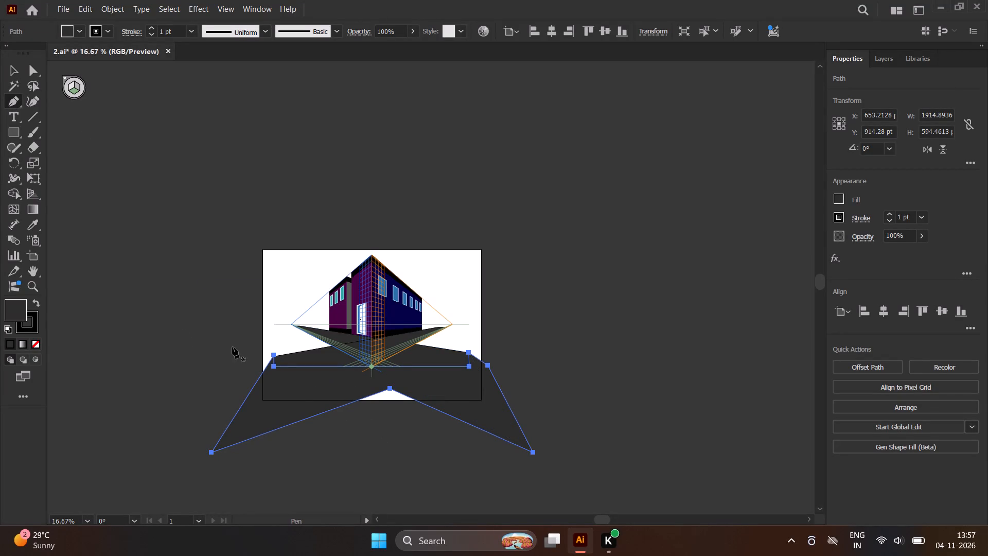
pyautogui.click(82, 26)
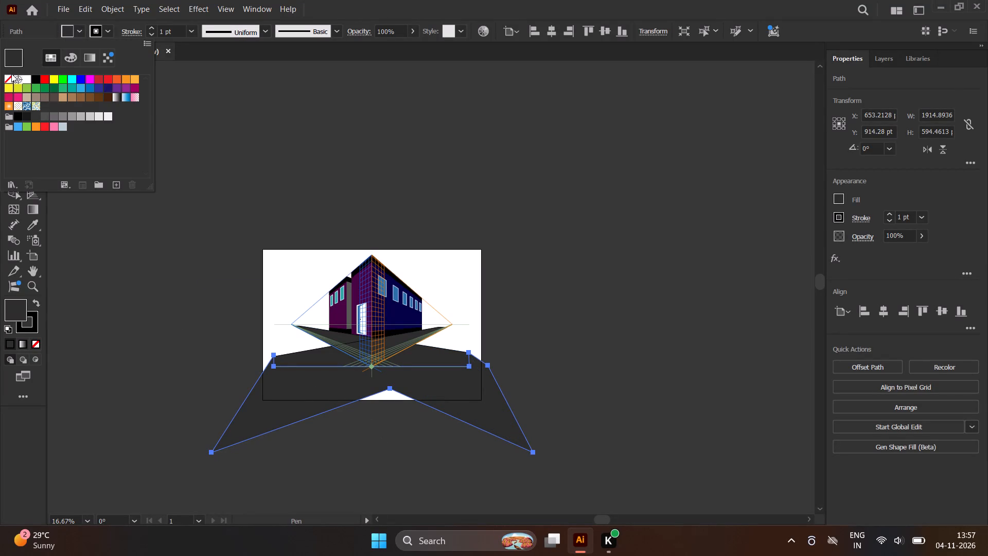
pyautogui.click(11, 77)
pyautogui.click(79, 33)
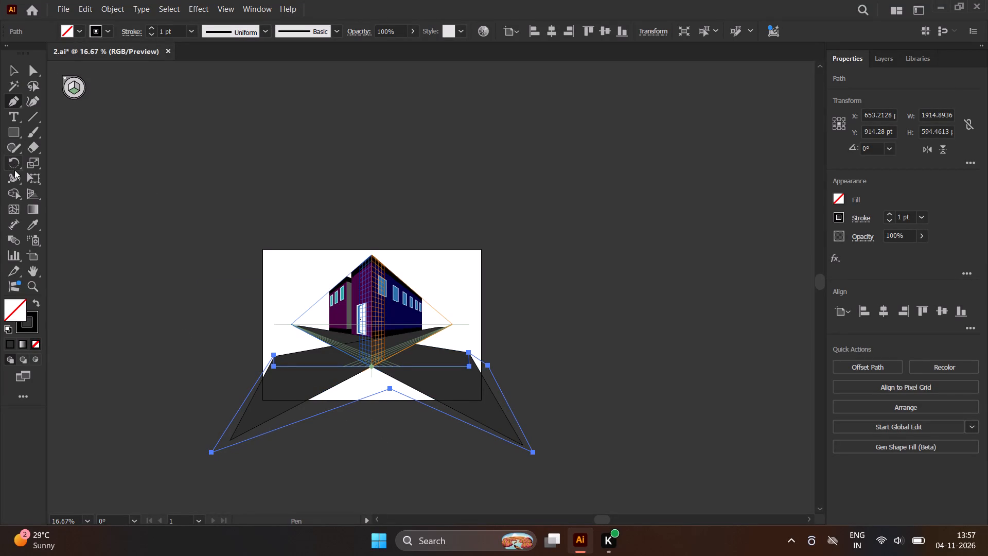
# Select the outline with the left ground surface and remove that surface's overhang below the ground grid's front edge using Shape Builder.
pyautogui.click(11, 188)
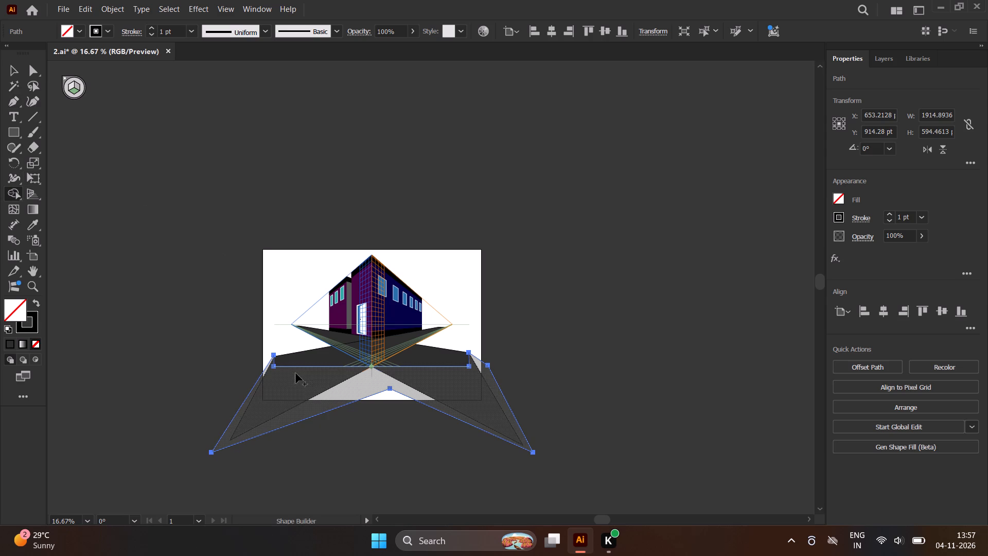
pyautogui.click(7, 69)
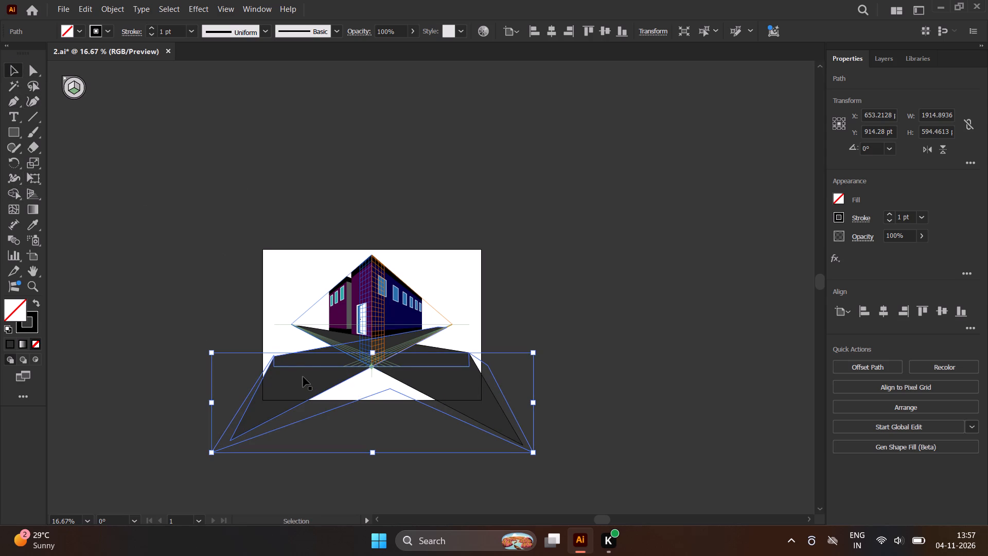
pyautogui.keyDown('shift'); pyautogui.click(303, 377); pyautogui.keyUp('shift')
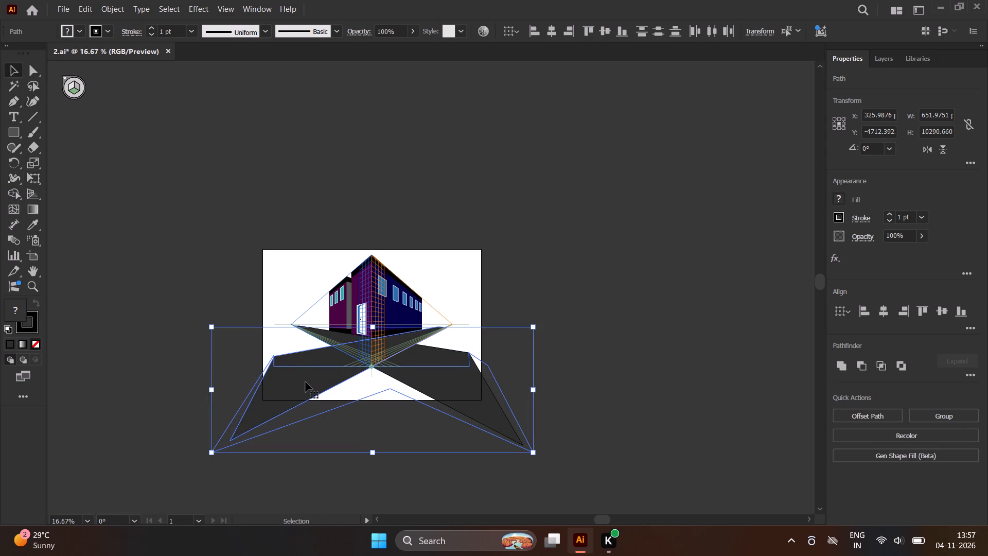
pyautogui.click(16, 194)
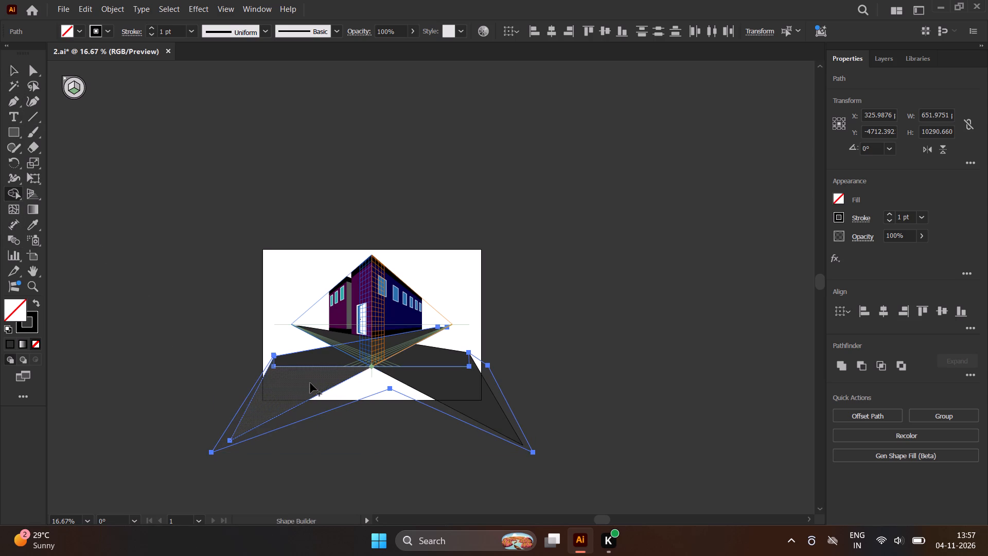
pyautogui.keyDown('alt'); pyautogui.click(306, 383); pyautogui.keyUp('alt')
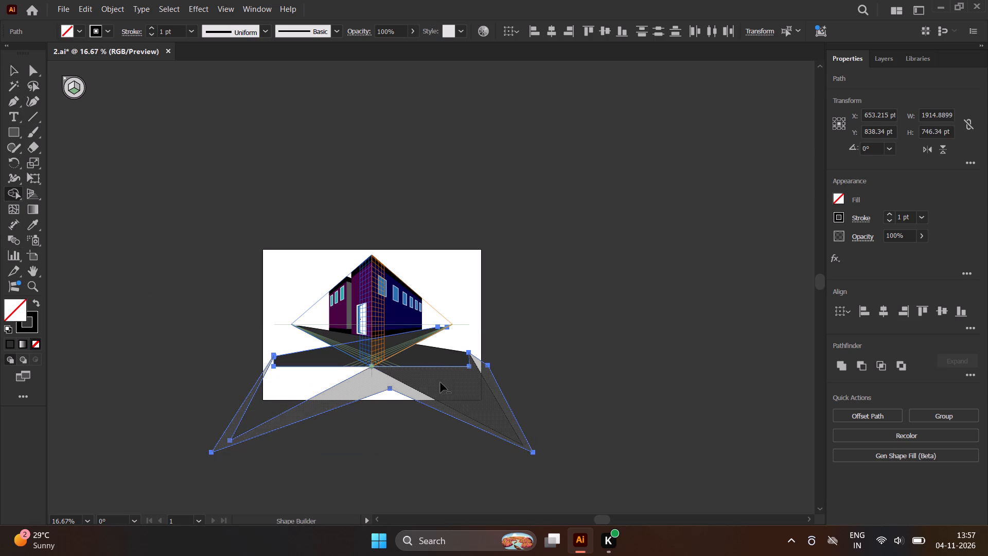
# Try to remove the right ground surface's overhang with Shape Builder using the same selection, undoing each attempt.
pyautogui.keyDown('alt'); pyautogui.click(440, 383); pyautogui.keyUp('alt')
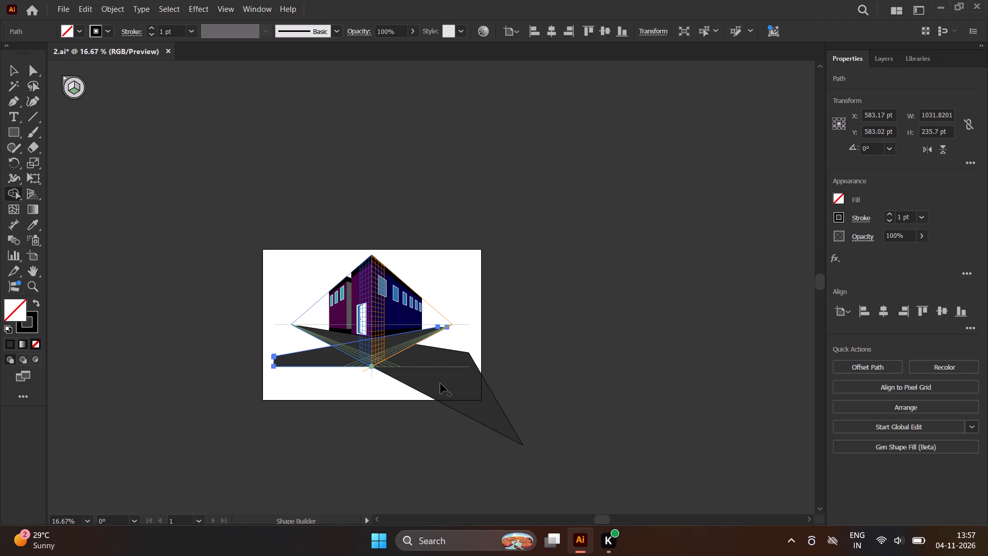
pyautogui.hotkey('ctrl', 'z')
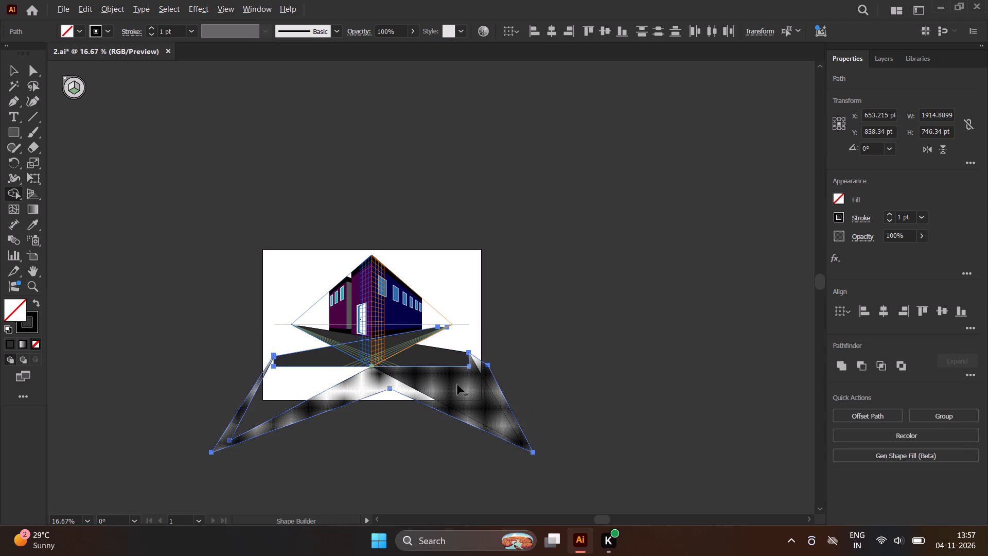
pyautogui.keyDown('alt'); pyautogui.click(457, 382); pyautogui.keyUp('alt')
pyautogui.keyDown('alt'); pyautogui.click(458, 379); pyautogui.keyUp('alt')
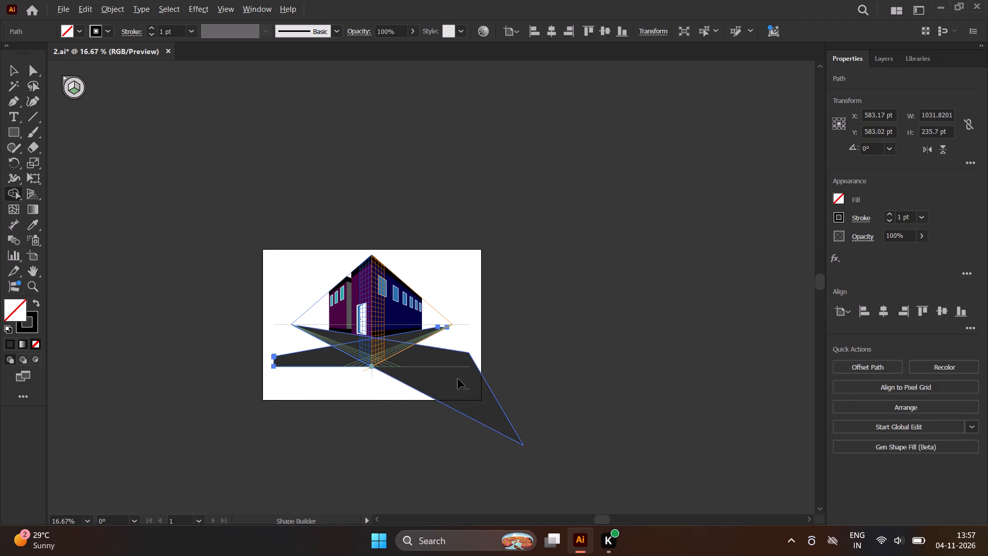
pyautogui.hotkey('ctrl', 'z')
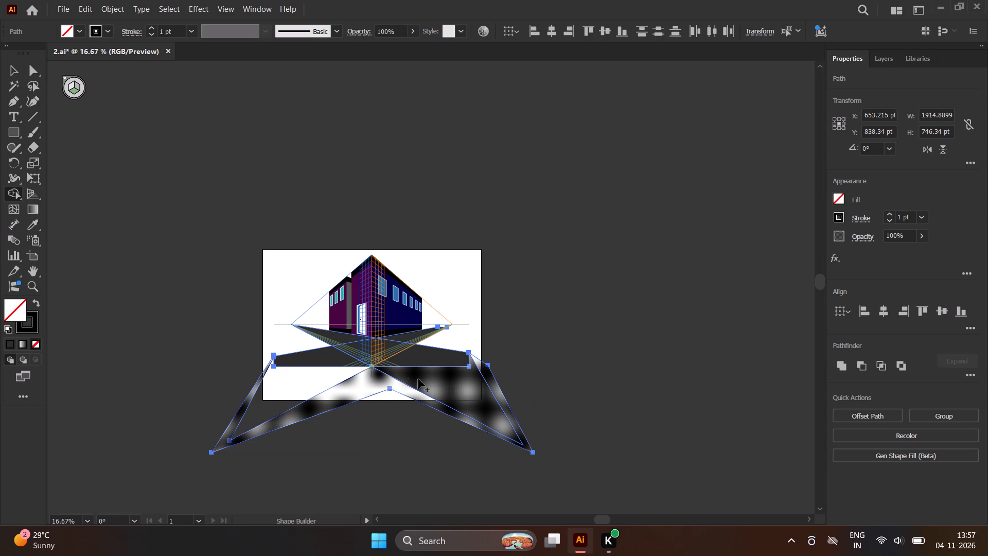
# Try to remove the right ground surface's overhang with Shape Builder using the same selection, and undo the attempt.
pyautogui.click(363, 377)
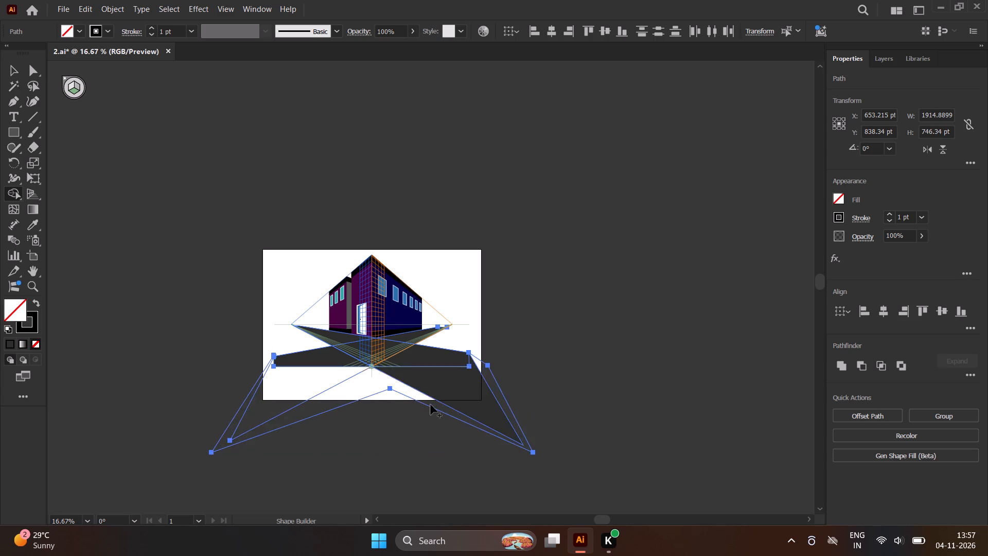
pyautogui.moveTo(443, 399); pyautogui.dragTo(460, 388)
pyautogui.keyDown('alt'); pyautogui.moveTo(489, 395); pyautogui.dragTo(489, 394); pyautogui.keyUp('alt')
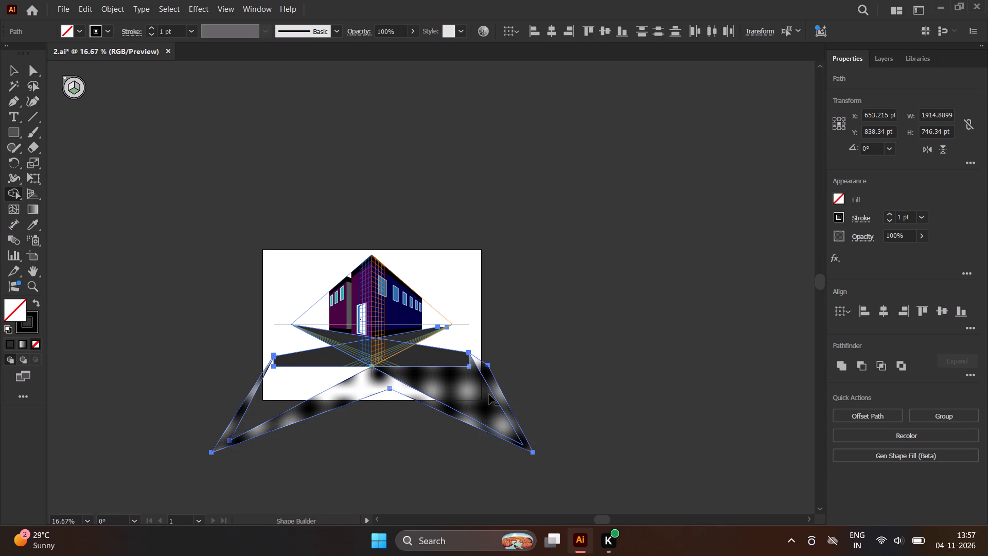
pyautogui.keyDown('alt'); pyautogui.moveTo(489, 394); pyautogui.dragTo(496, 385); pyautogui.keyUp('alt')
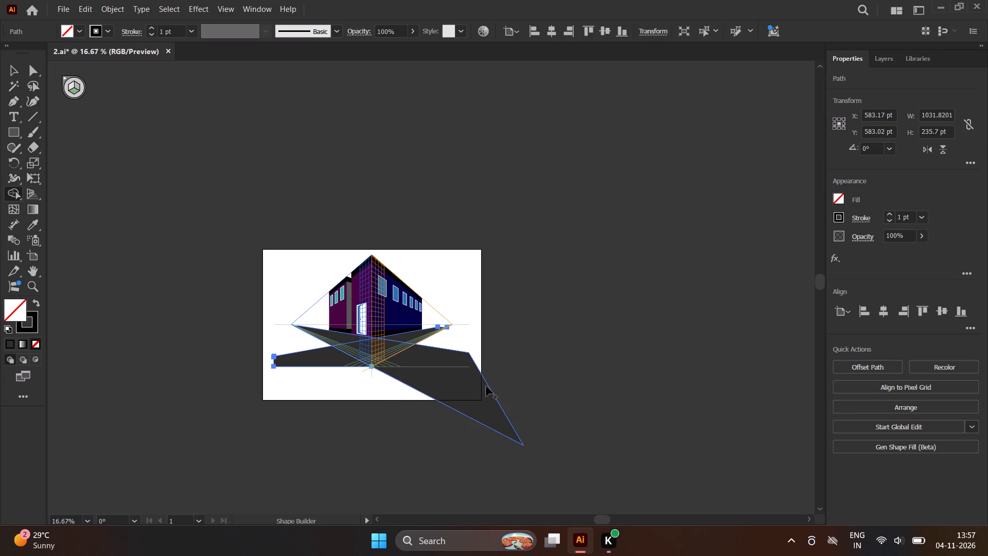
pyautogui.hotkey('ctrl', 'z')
# Merge across the right ground surface's overhang with Shape Builder to clear away the closed outline.
pyautogui.keyDown('alt'); pyautogui.moveTo(480, 391); pyautogui.dragTo(474, 387); pyautogui.keyUp('alt')
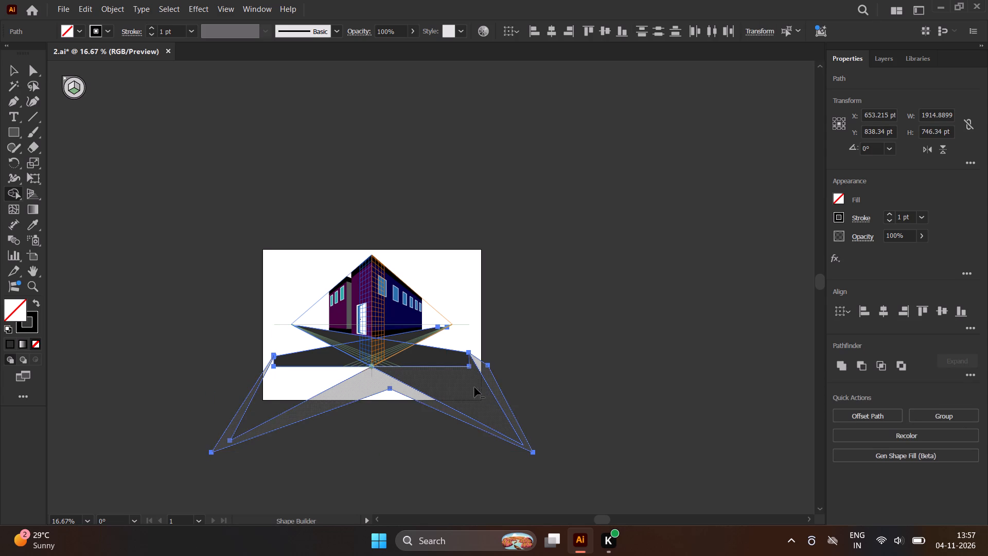
pyautogui.keyDown('alt'); pyautogui.moveTo(474, 387); pyautogui.dragTo(456, 384); pyautogui.keyUp('alt')
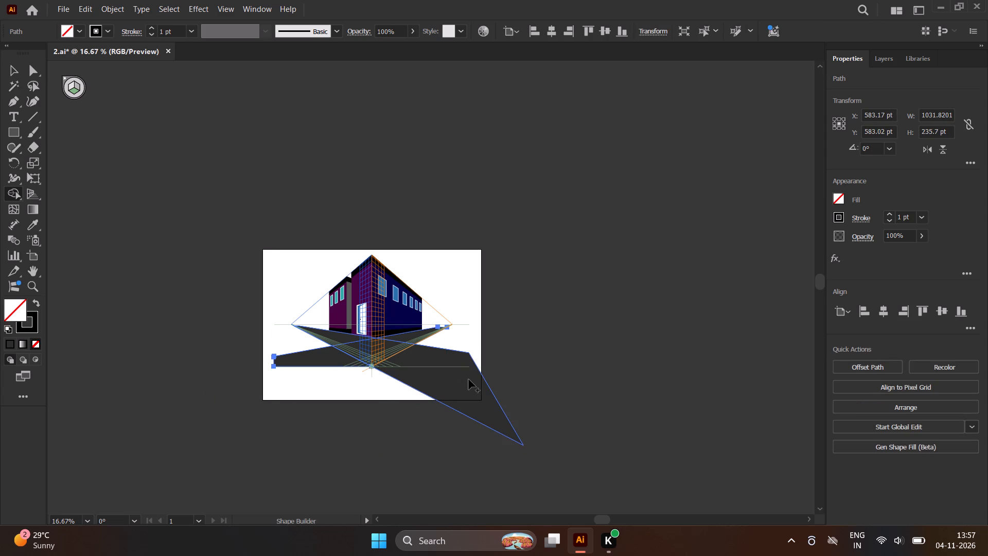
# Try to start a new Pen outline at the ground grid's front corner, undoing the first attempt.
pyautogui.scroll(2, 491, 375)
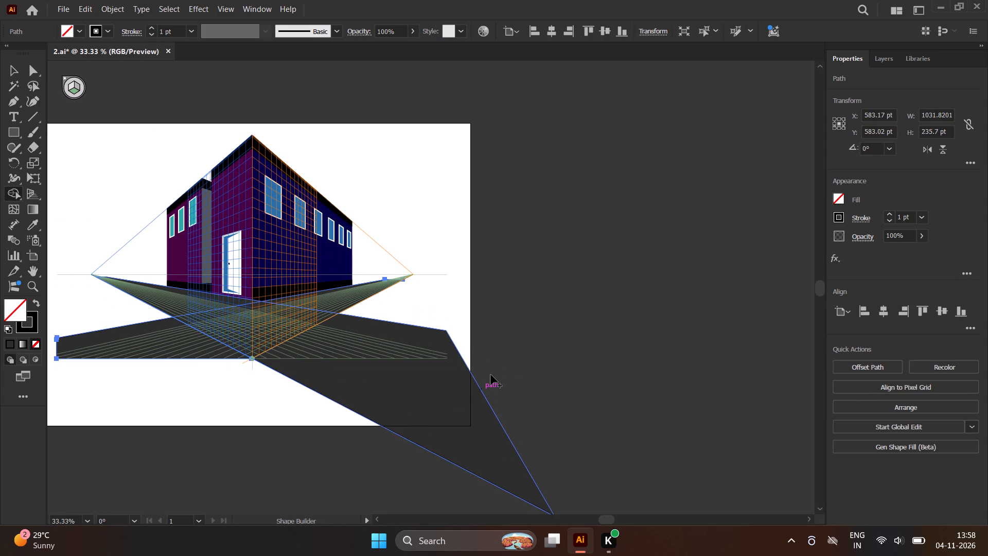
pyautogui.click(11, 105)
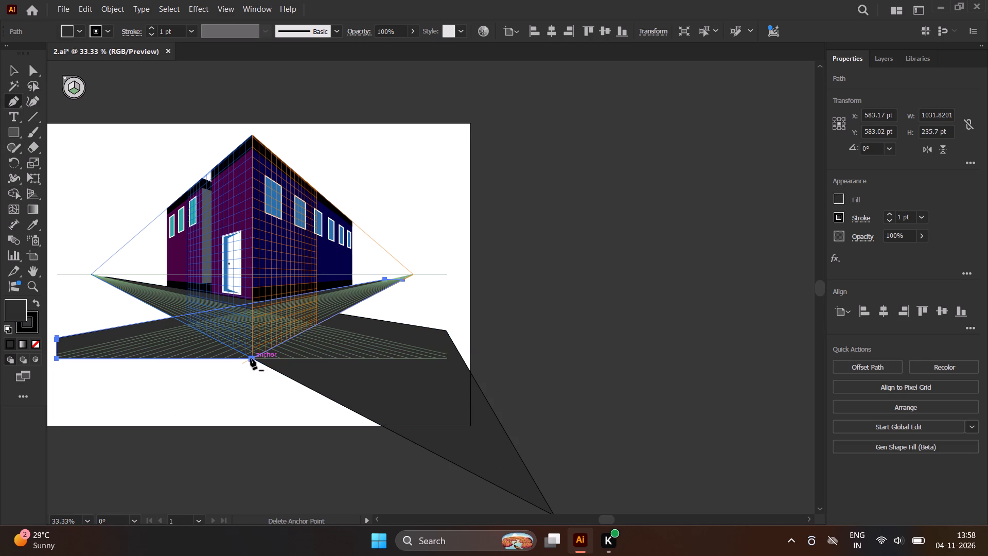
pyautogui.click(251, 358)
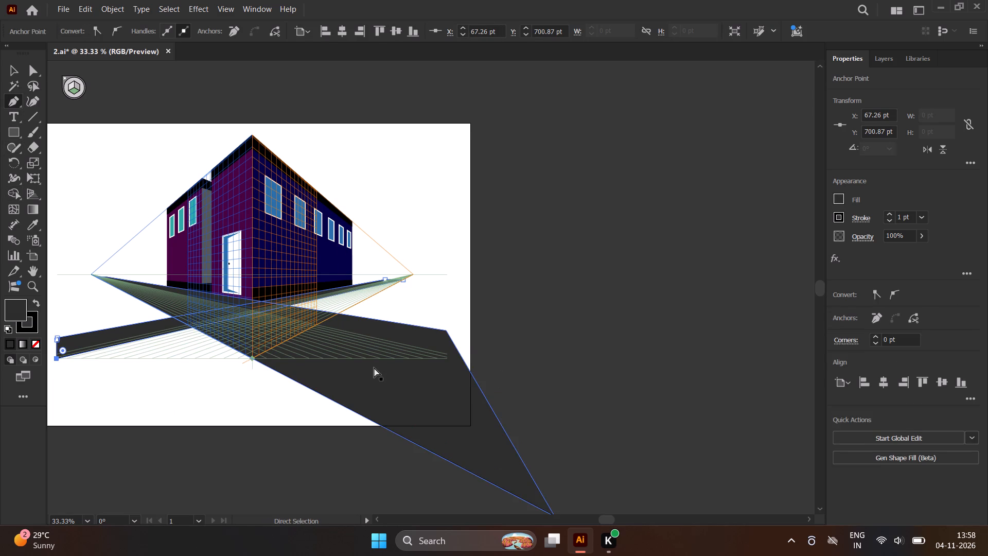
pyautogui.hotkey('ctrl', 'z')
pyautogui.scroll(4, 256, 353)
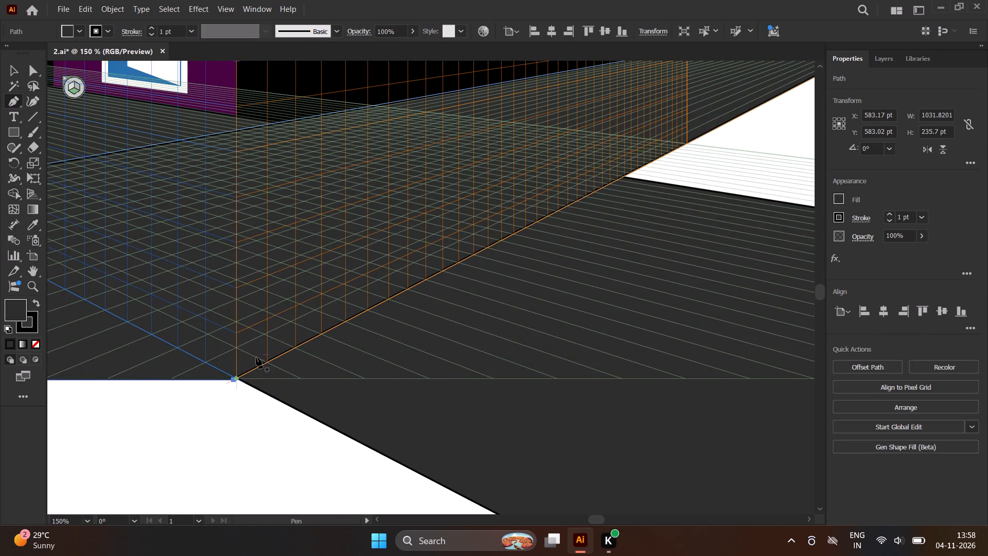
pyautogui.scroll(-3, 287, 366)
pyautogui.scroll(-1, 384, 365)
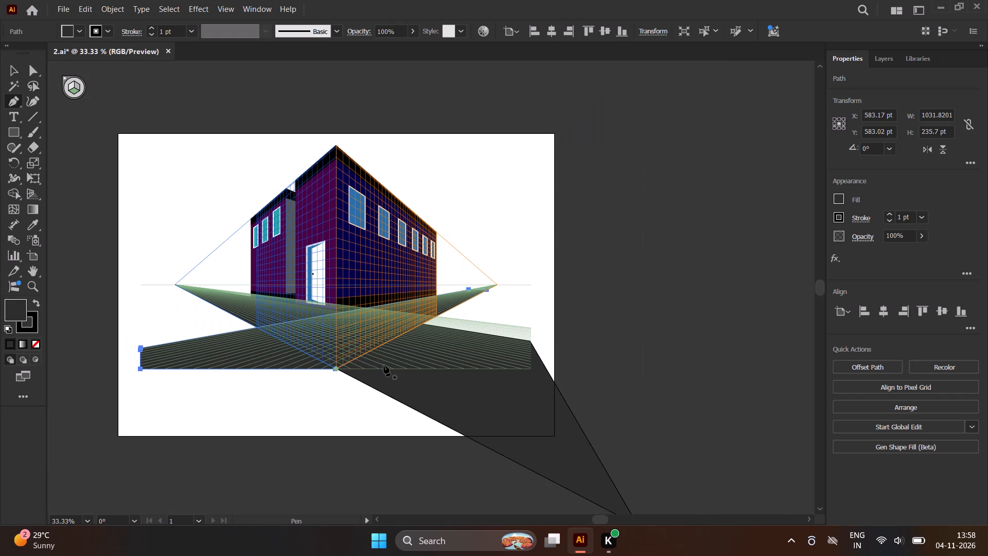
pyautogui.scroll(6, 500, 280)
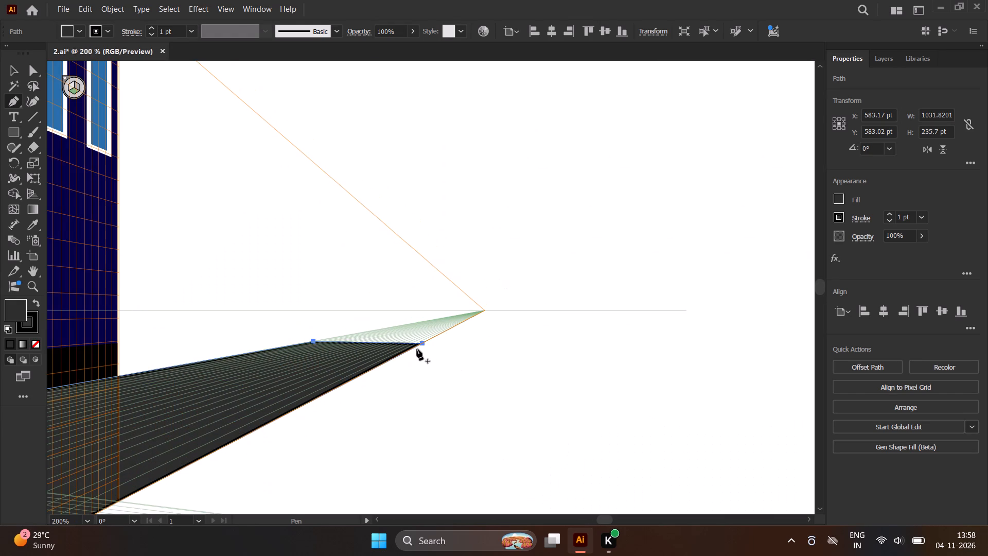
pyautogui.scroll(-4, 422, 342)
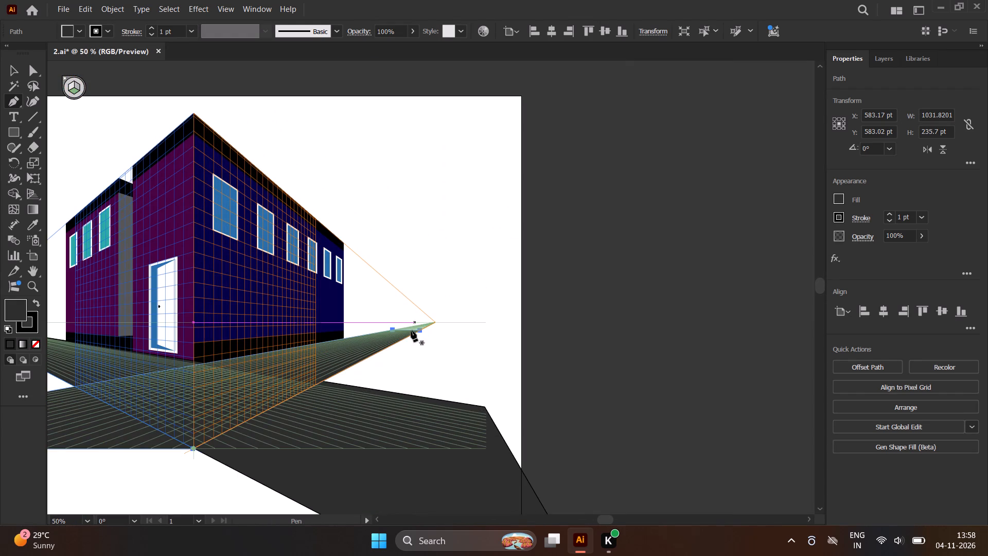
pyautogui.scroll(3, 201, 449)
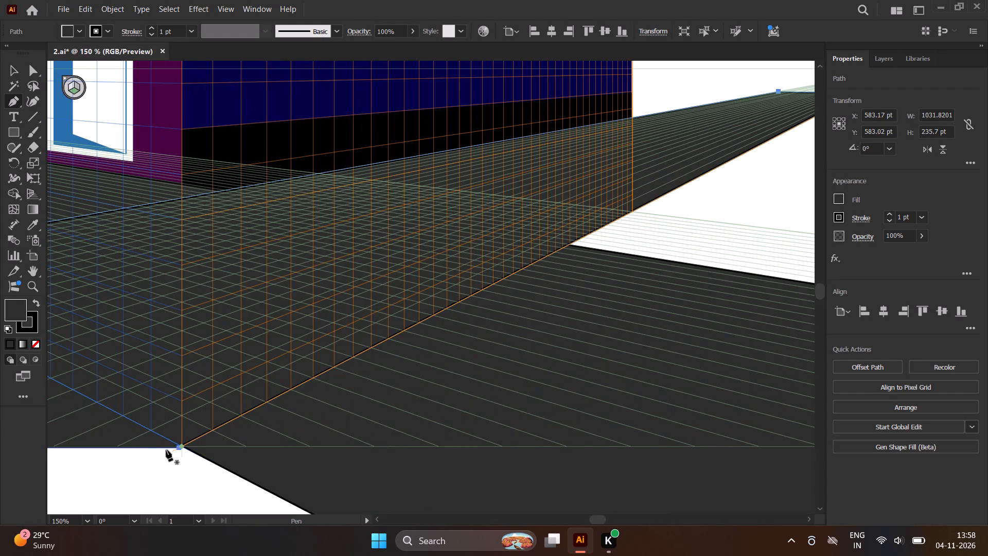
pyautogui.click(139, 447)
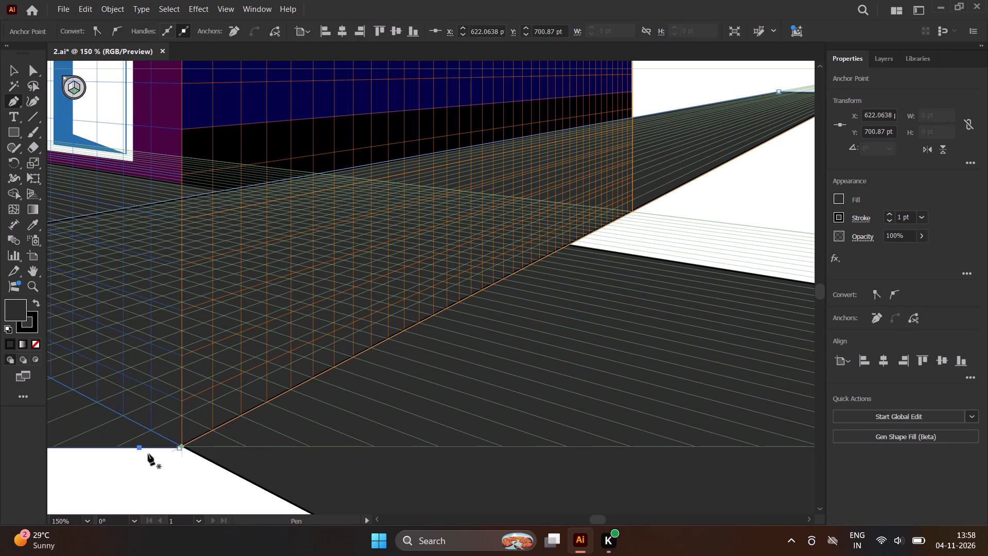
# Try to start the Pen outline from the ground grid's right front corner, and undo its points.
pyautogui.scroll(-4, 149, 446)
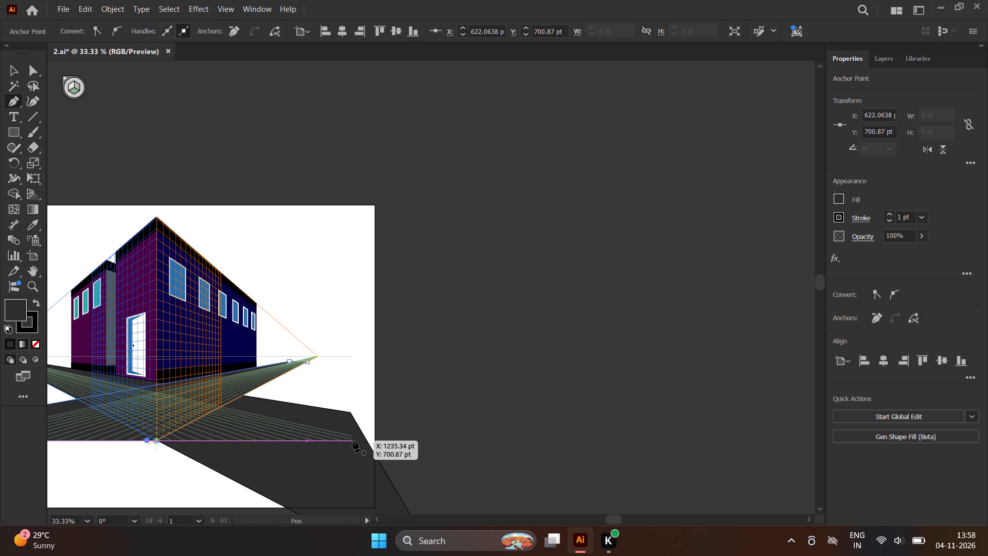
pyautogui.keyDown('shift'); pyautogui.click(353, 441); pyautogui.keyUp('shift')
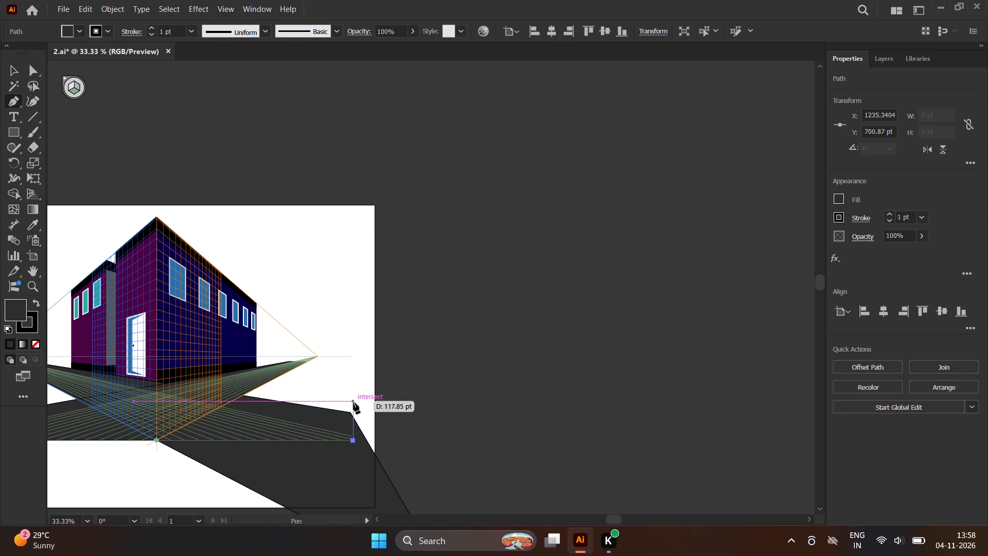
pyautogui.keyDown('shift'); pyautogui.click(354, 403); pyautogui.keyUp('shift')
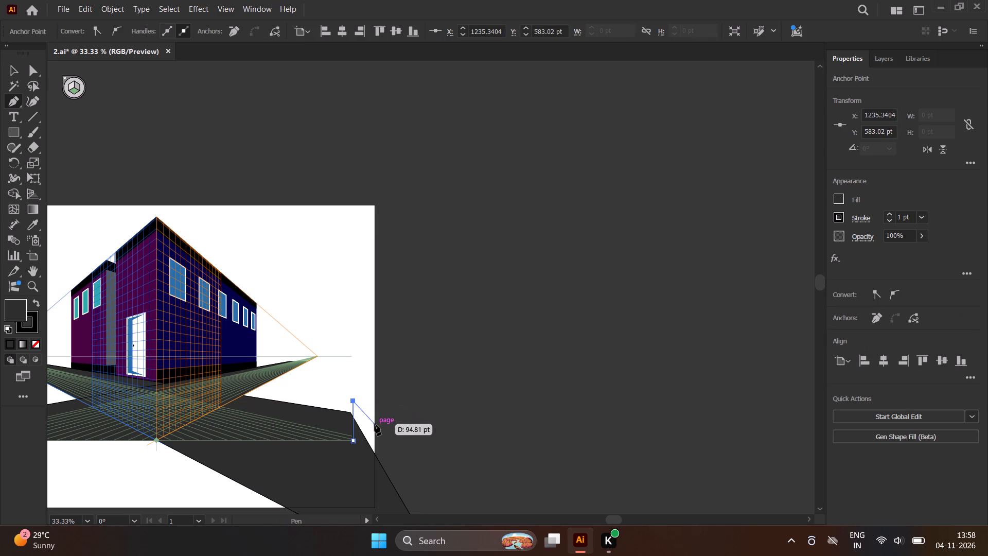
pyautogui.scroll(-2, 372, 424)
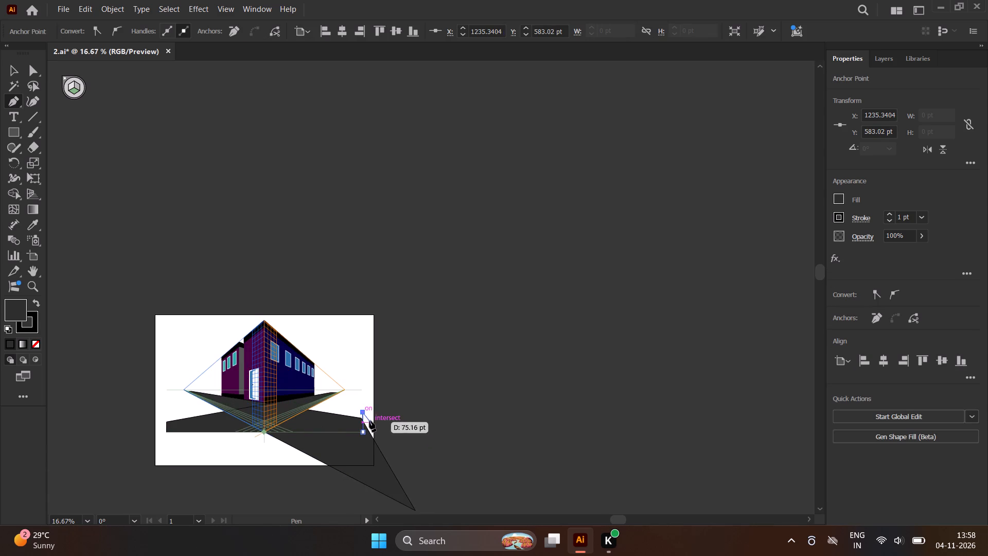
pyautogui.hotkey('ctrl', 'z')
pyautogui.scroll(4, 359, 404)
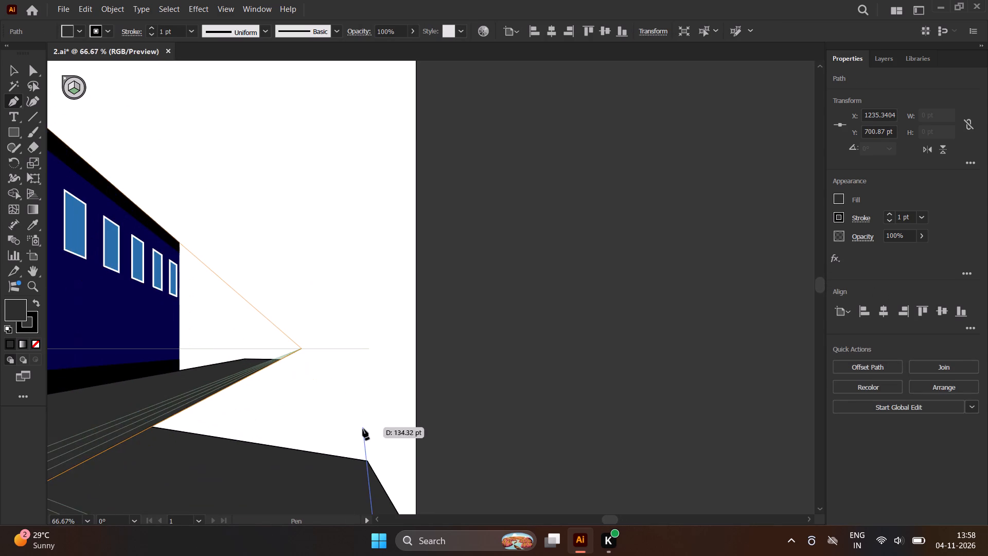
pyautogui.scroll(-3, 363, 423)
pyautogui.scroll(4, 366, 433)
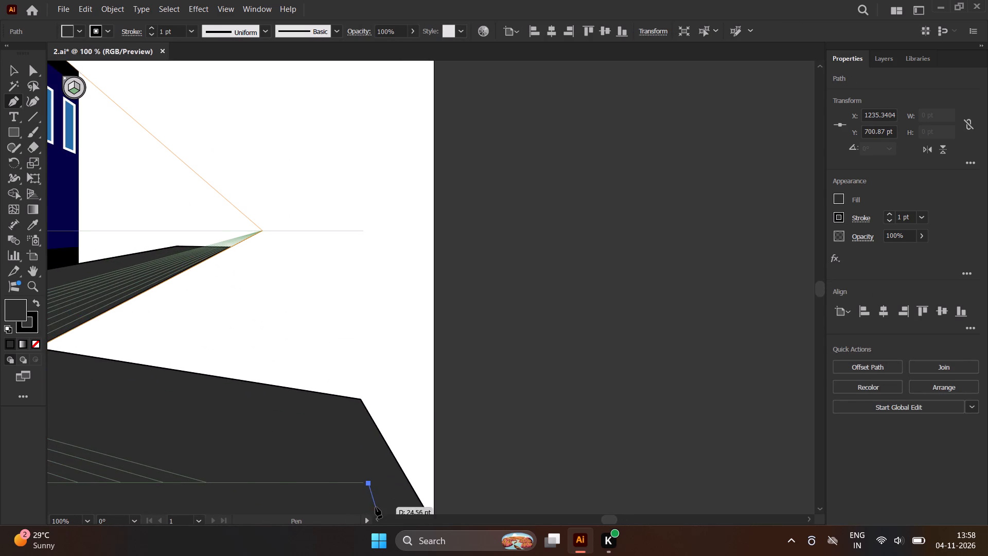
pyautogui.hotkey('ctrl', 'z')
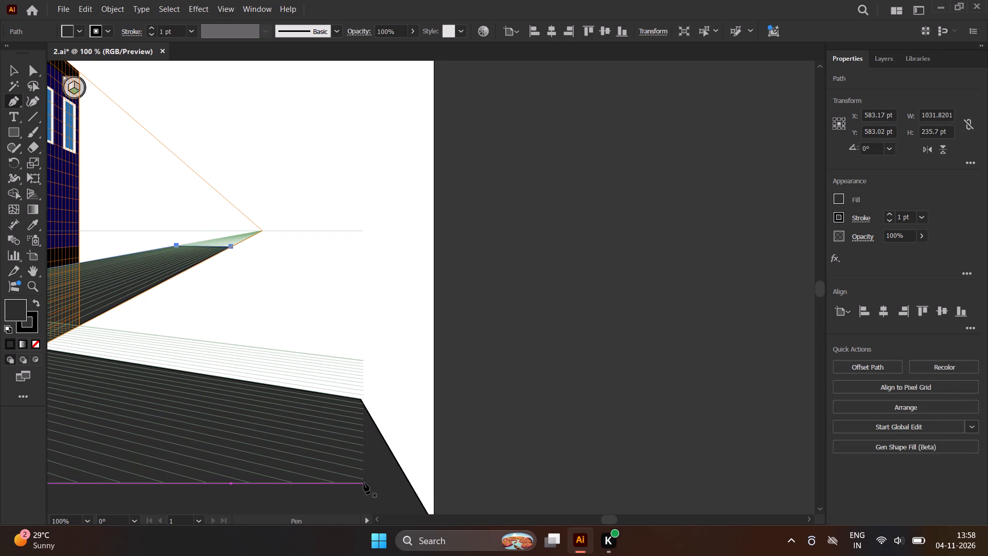
# Draw a closed five-point Pen outline around the right ground surface's overhang, running along the ground grid's front edge.
pyautogui.keyDown('shift'); pyautogui.click(363, 484); pyautogui.keyUp('shift')
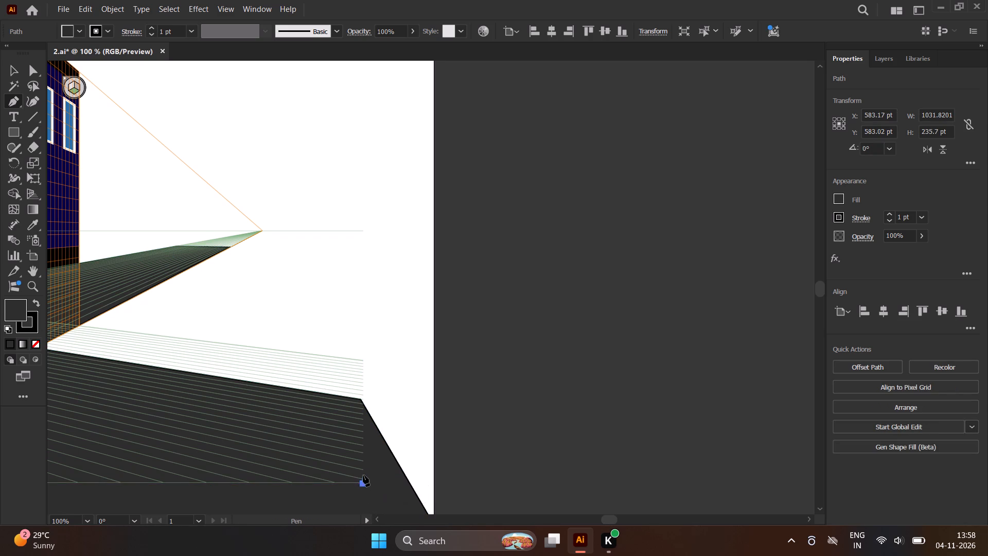
pyautogui.click(360, 384)
pyautogui.scroll(-3, 346, 390)
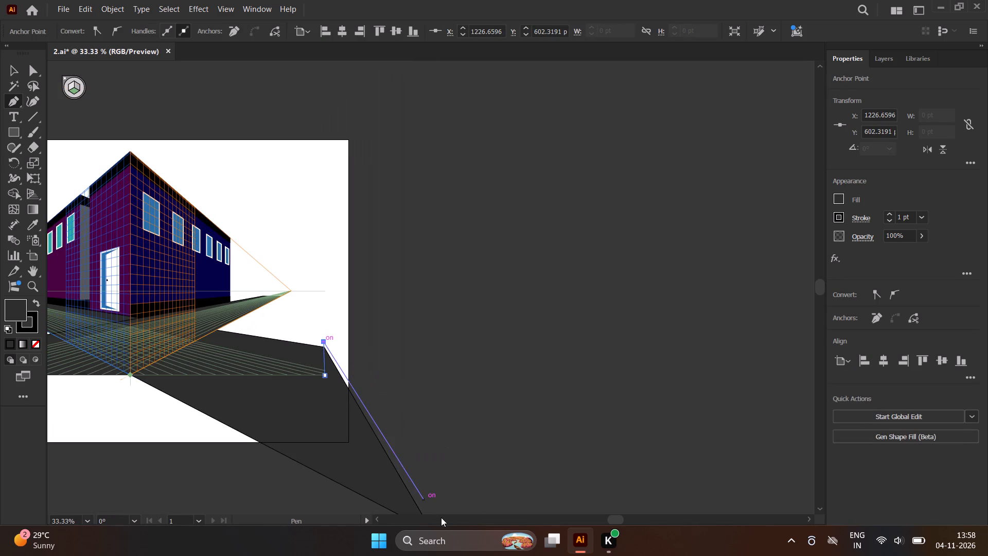
pyautogui.scroll(-3, 420, 484)
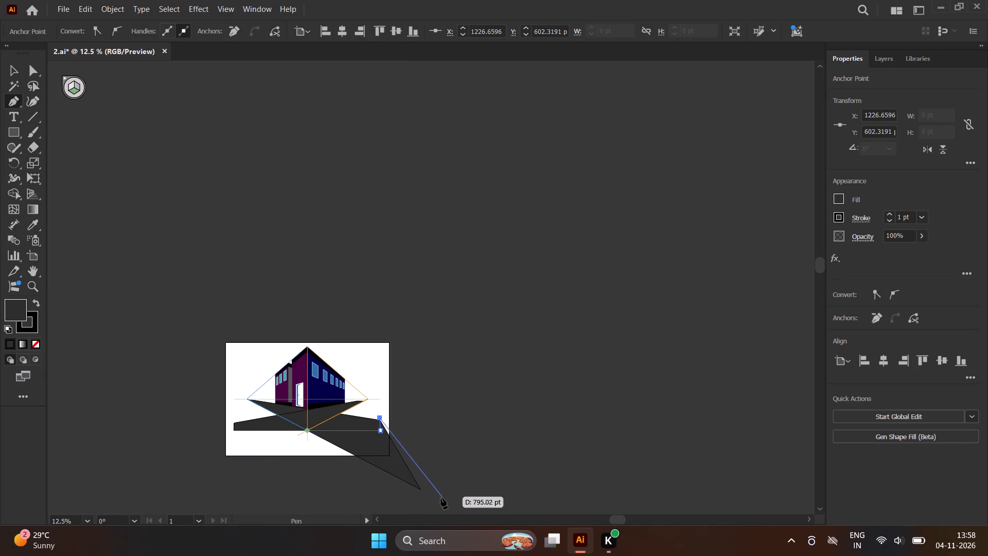
pyautogui.click(437, 505)
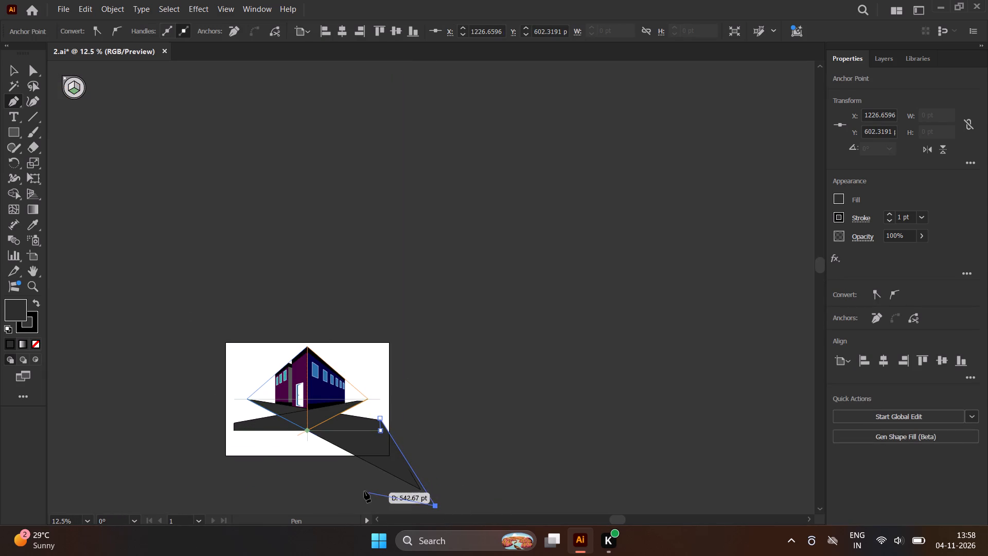
pyautogui.click(294, 439)
pyautogui.scroll(2, 304, 425)
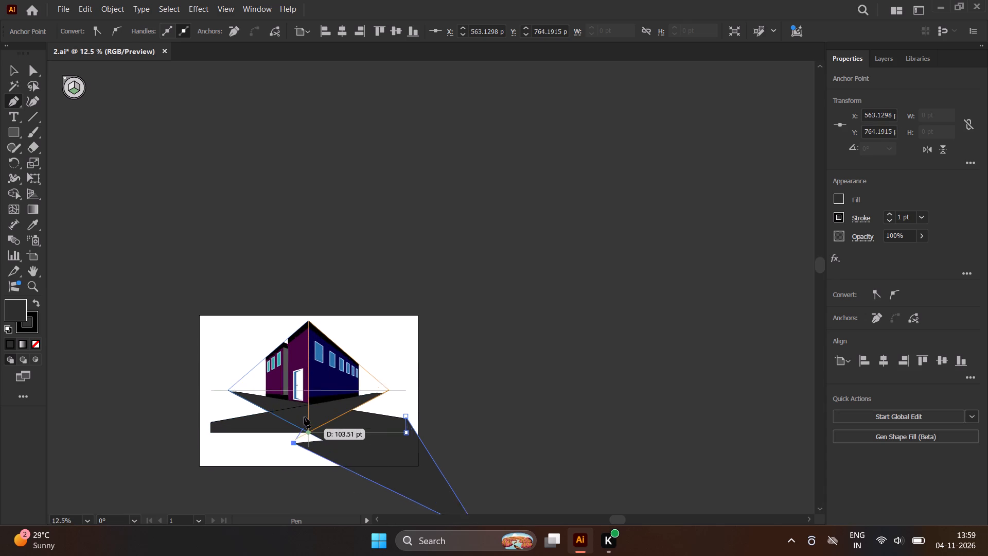
pyautogui.scroll(1, 304, 417)
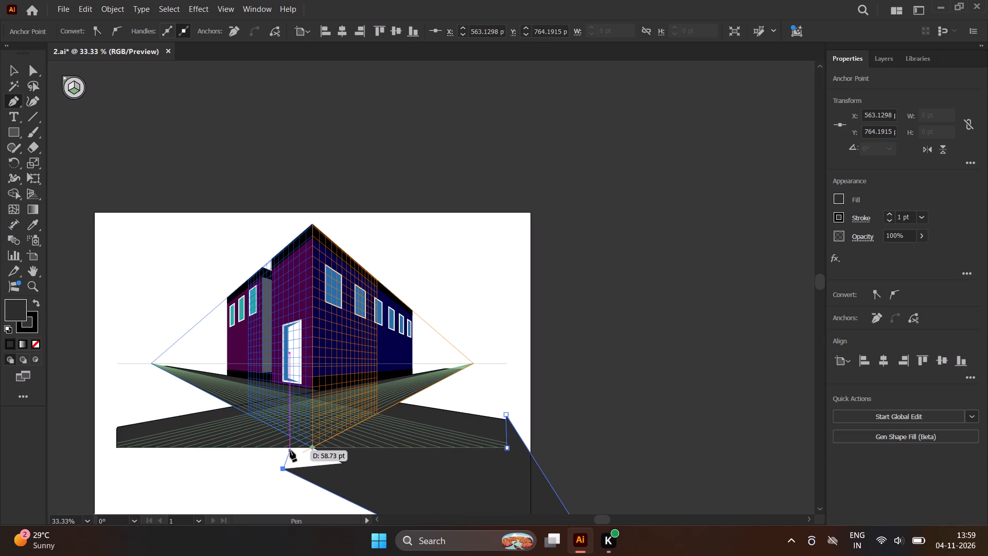
pyautogui.scroll(3, 290, 450)
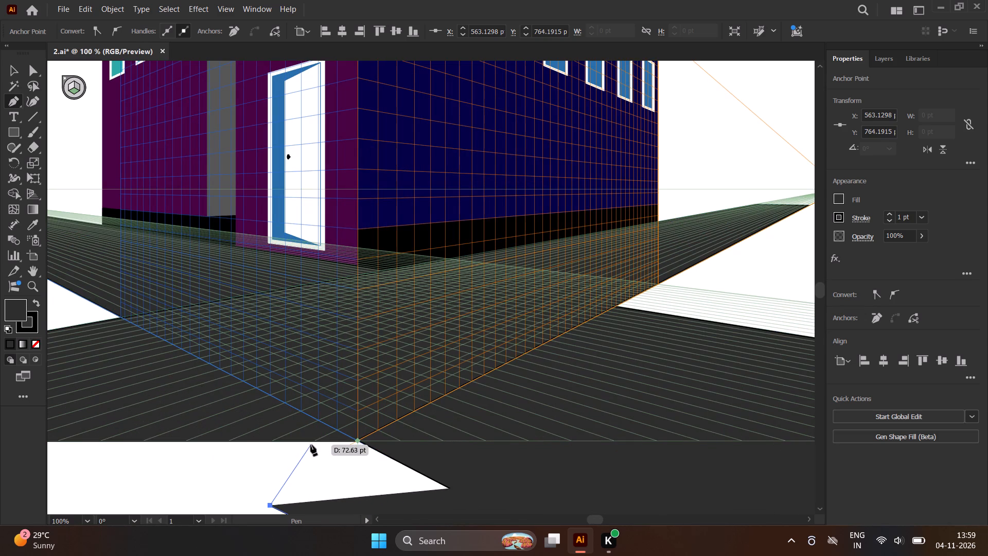
pyautogui.click(311, 445)
pyautogui.scroll(-1, 317, 470)
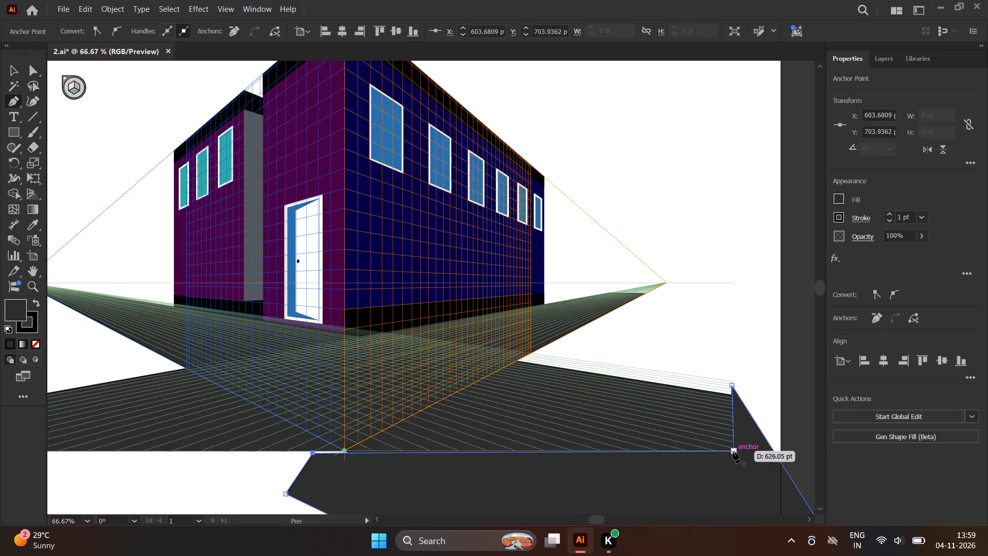
pyautogui.keyDown('shift'); pyautogui.click(733, 451); pyautogui.keyUp('shift')
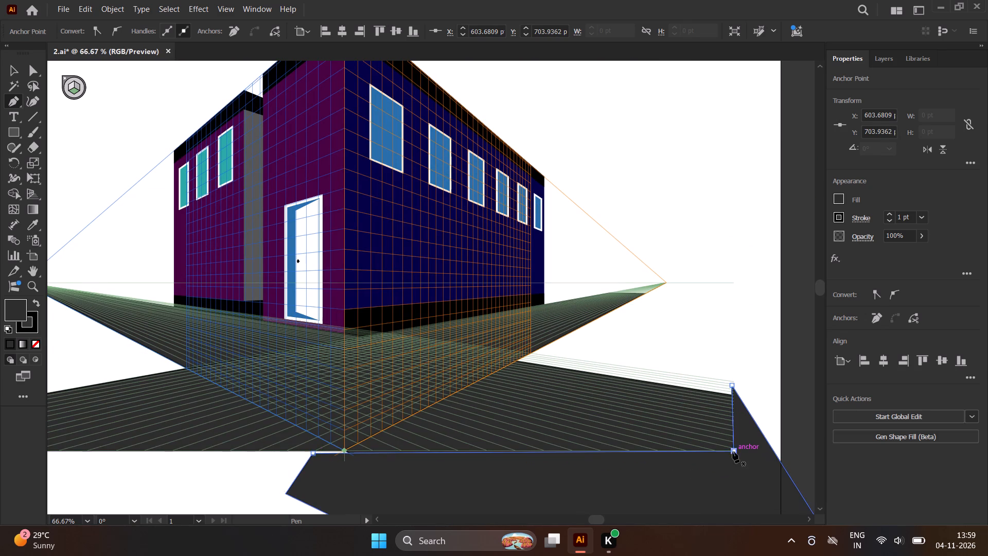
# Set the fill to None on the closed outline around the right ground surface's overhang.
pyautogui.scroll(-4, 505, 429)
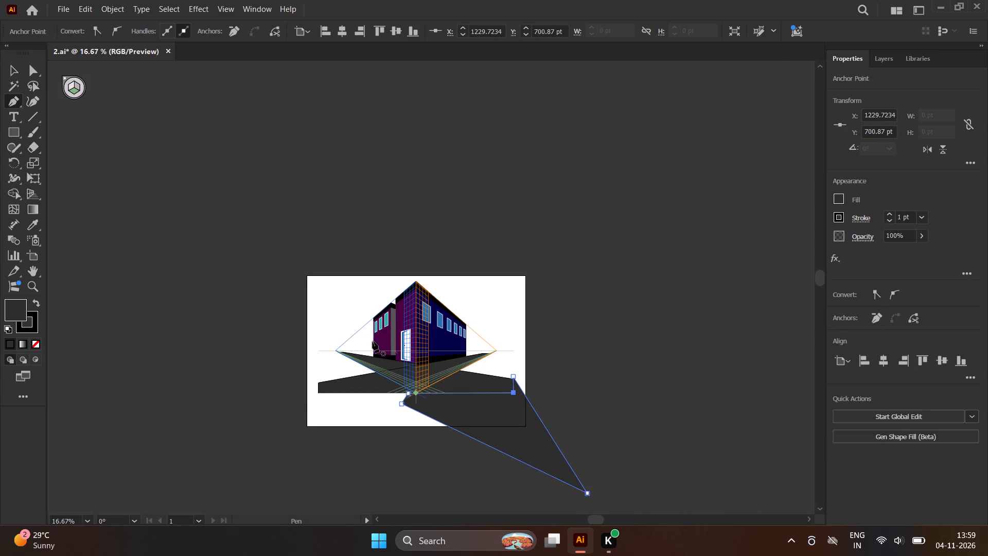
pyautogui.click(16, 66)
pyautogui.click(519, 443)
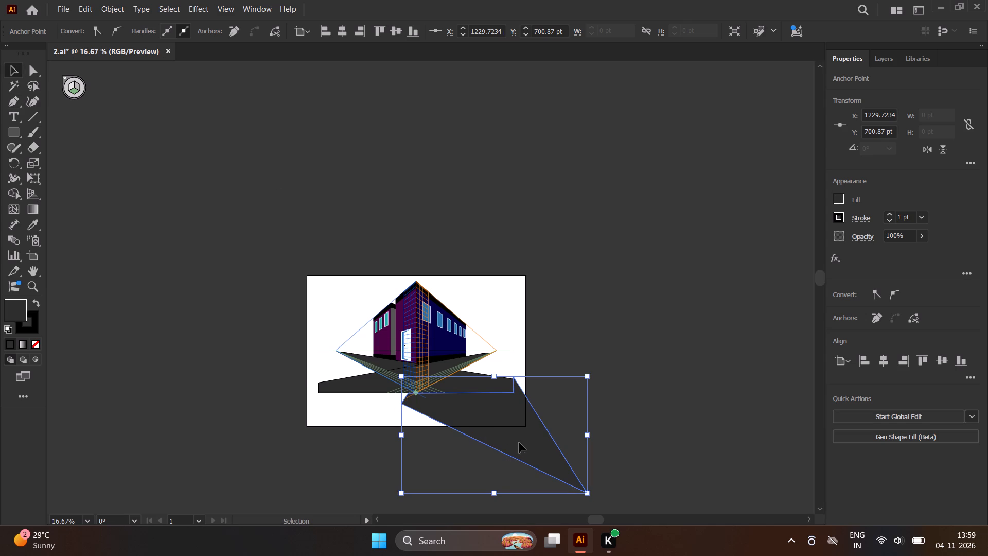
pyautogui.click(78, 30)
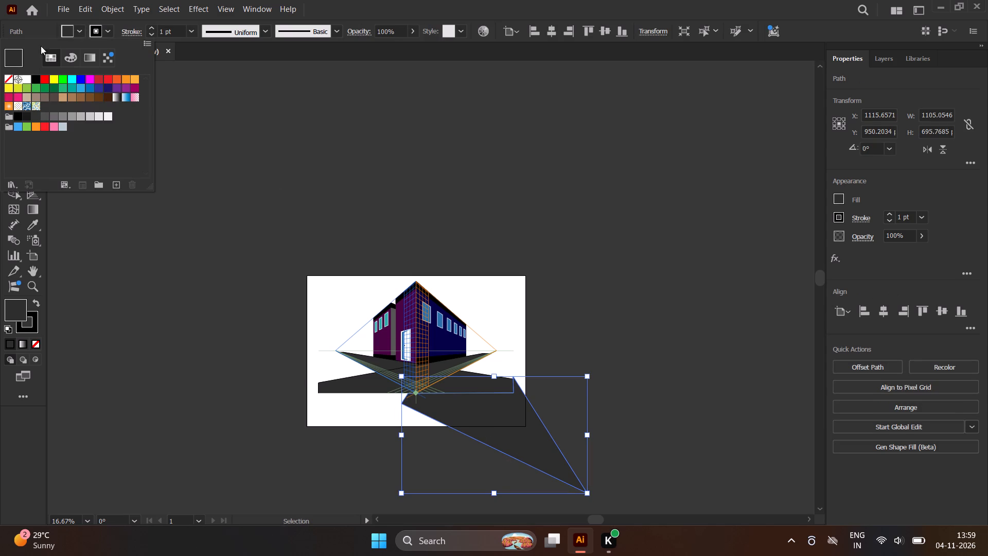
pyautogui.click(7, 78)
pyautogui.click(82, 28)
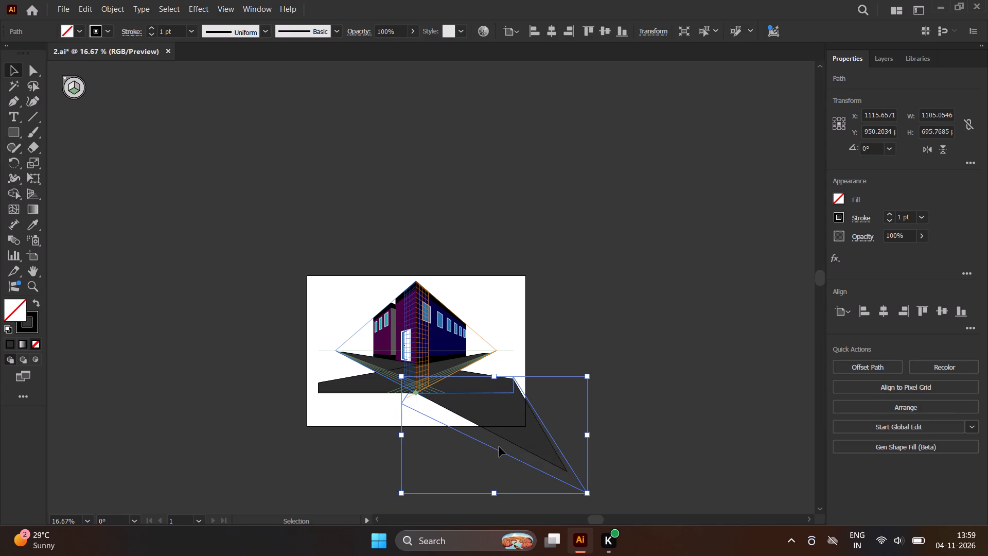
# Remove the right ground surface's overhang inside the outline with Shape Builder, then clear the selection.
pyautogui.keyDown('shift'); pyautogui.click(502, 423); pyautogui.keyUp('shift')
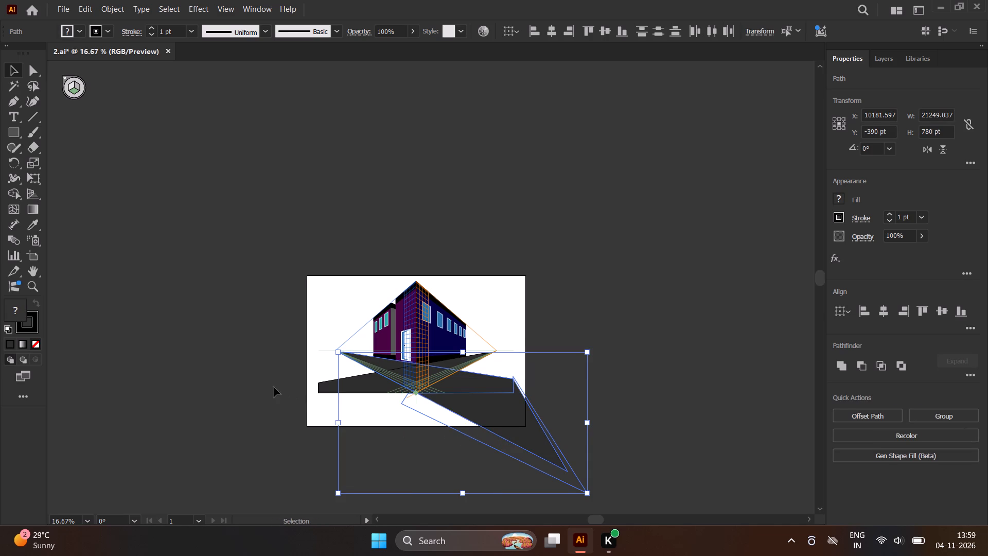
pyautogui.click(15, 196)
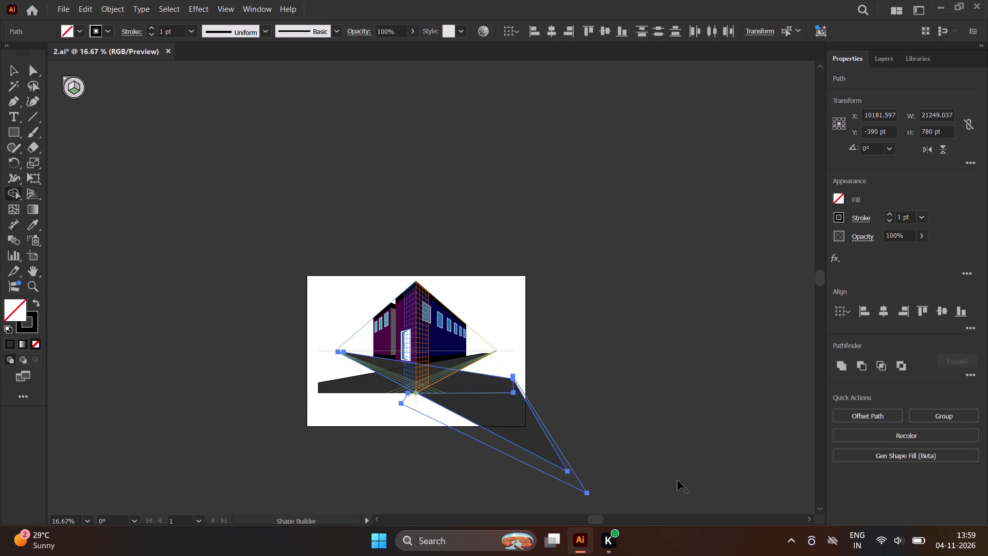
pyautogui.keyDown('alt'); pyautogui.click(522, 431); pyautogui.keyUp('alt')
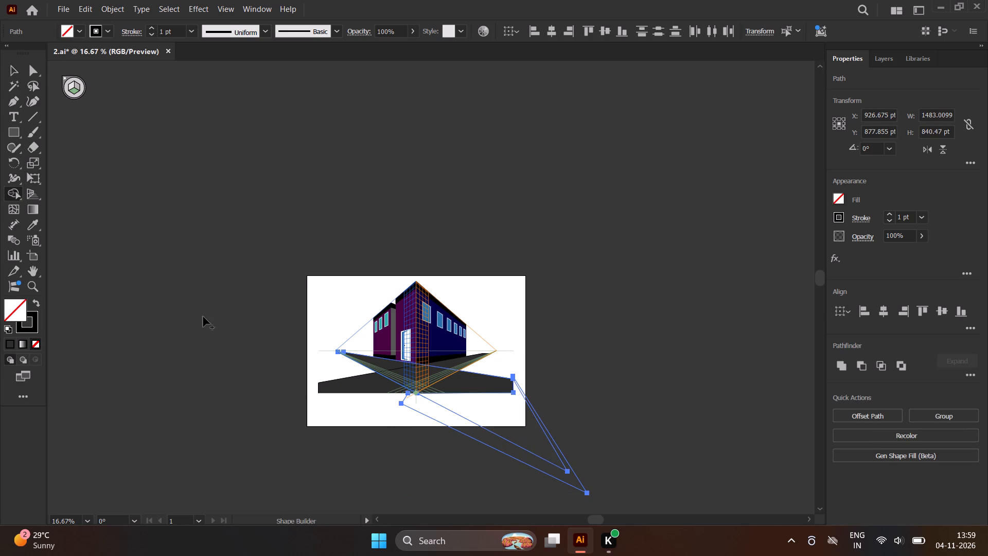
pyautogui.click(6, 71)
pyautogui.click(150, 197)
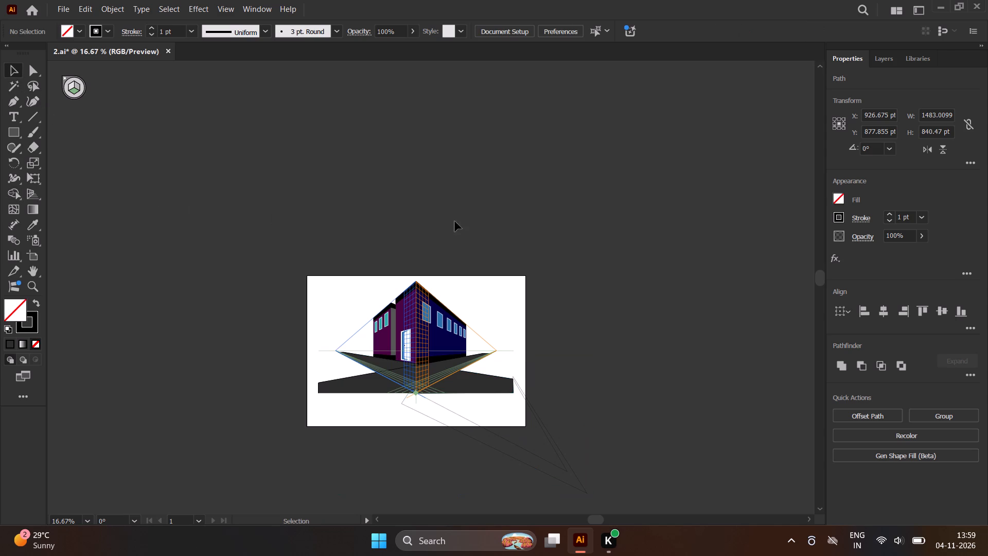
pyautogui.click(581, 227)
# Delete the leftover unfilled outline below the right end of the ground.
pyautogui.scroll(2, 572, 478)
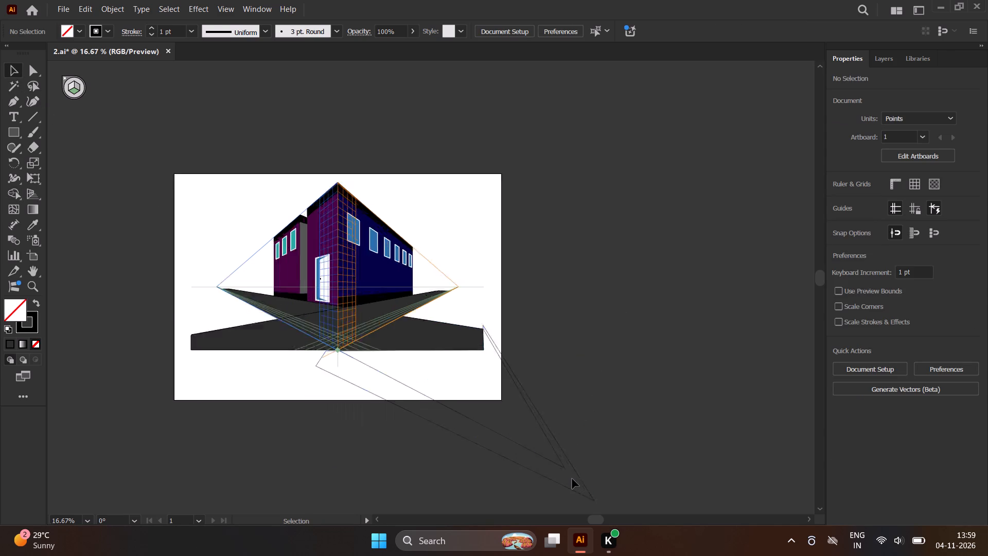
pyautogui.scroll(2, 572, 479)
pyautogui.click(550, 444)
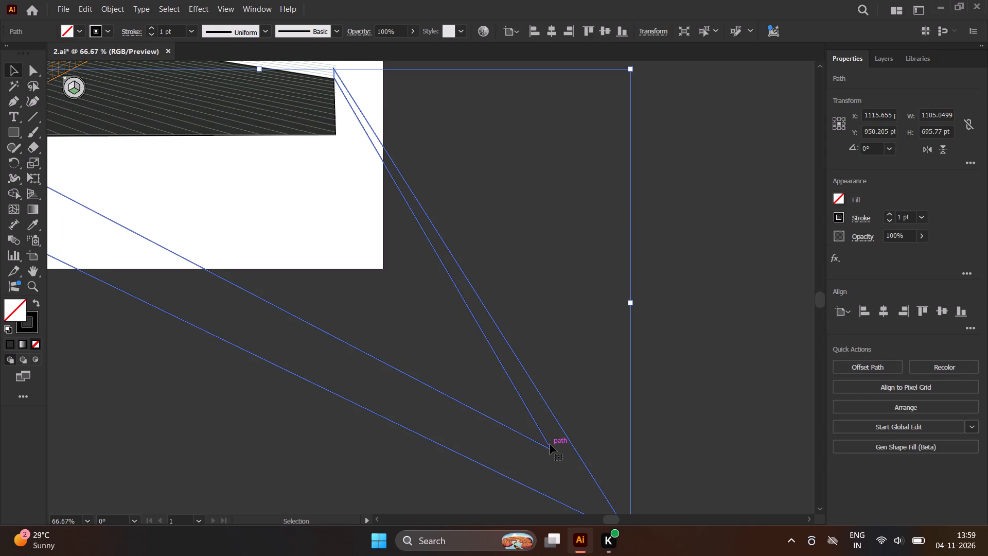
pyautogui.press('Delete')
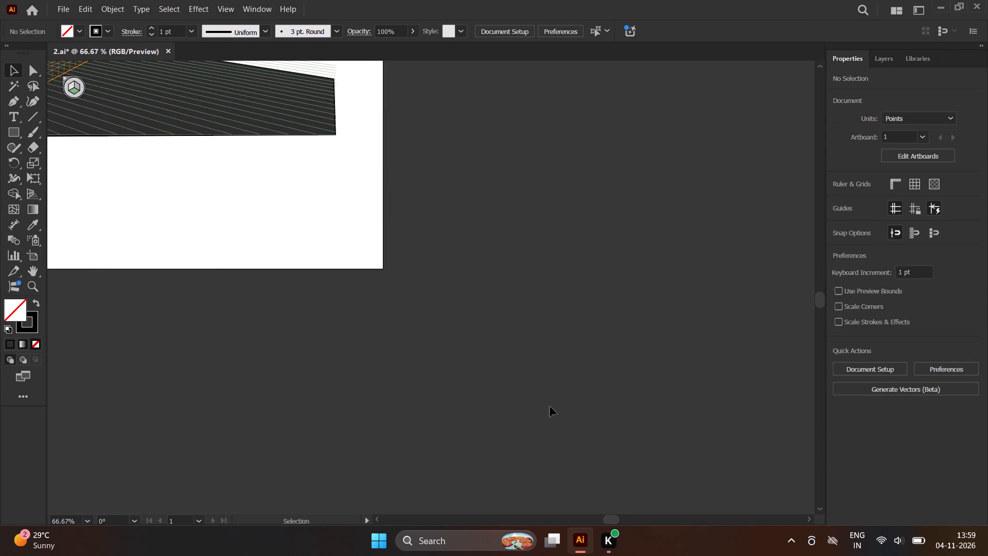
# Hide the perspective grid.
pyautogui.scroll(-1, 506, 350)
pyautogui.scroll(-1, 424, 357)
pyautogui.click(519, 337)
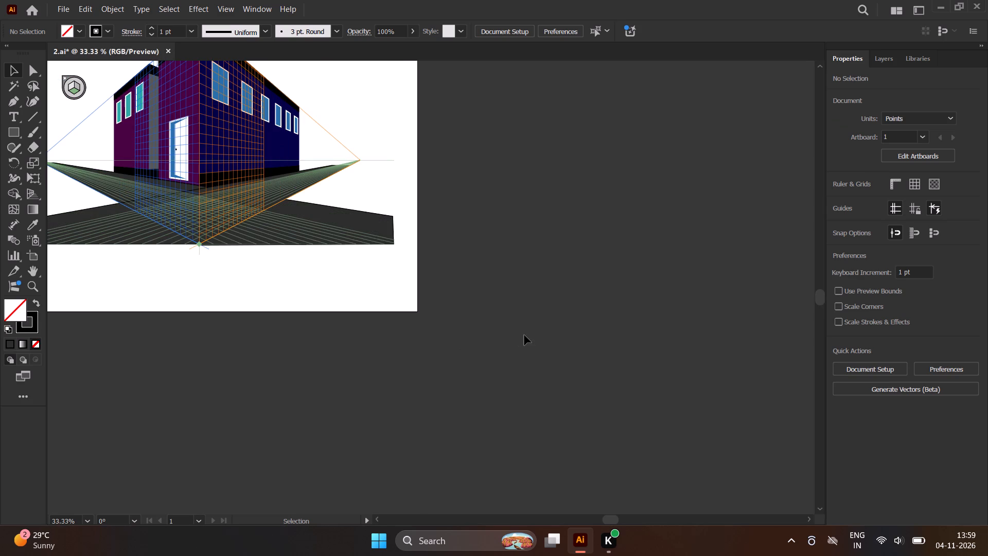
pyautogui.scroll(-2, 537, 347)
pyautogui.scroll(2, 415, 204)
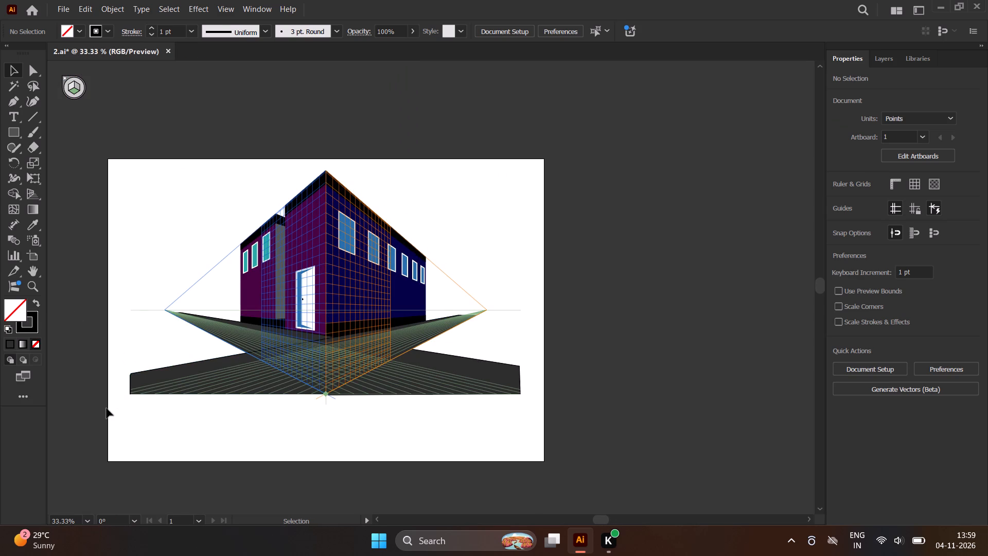
pyautogui.scroll(1, 107, 408)
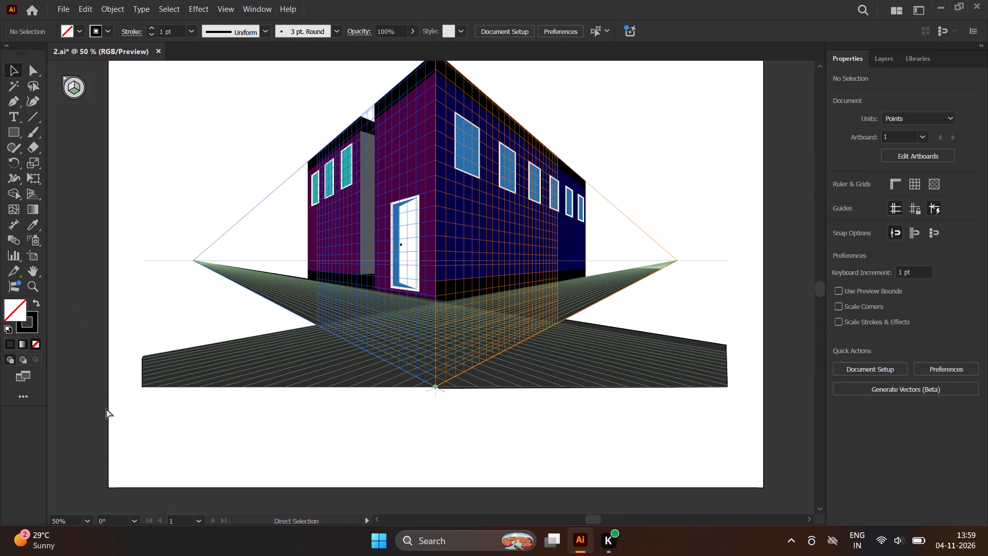
pyautogui.hotkey('ctrl', 'shift', 'i')
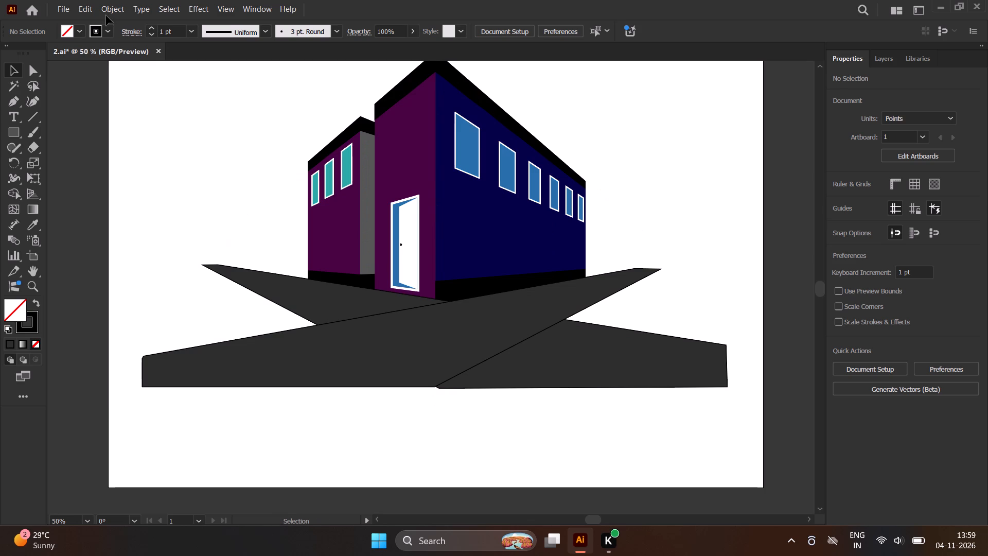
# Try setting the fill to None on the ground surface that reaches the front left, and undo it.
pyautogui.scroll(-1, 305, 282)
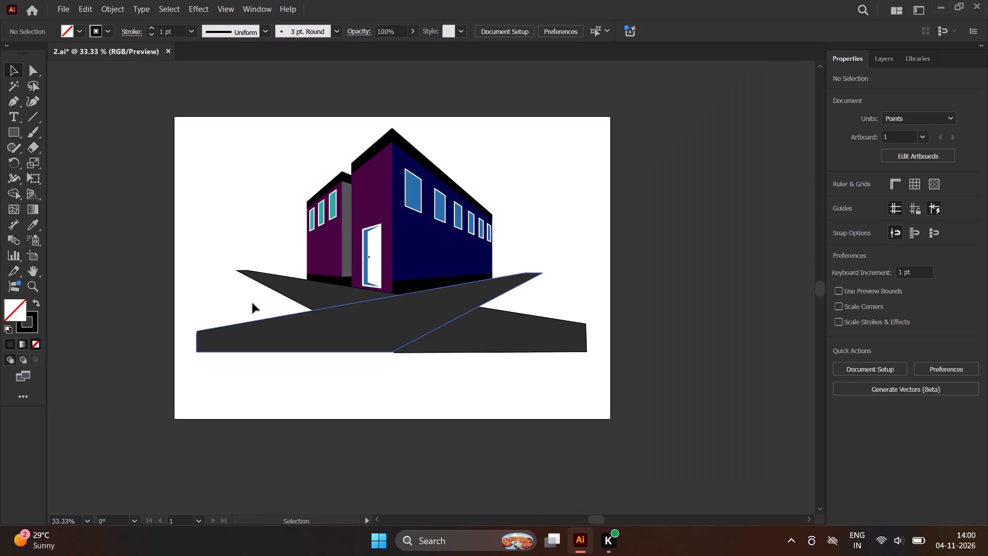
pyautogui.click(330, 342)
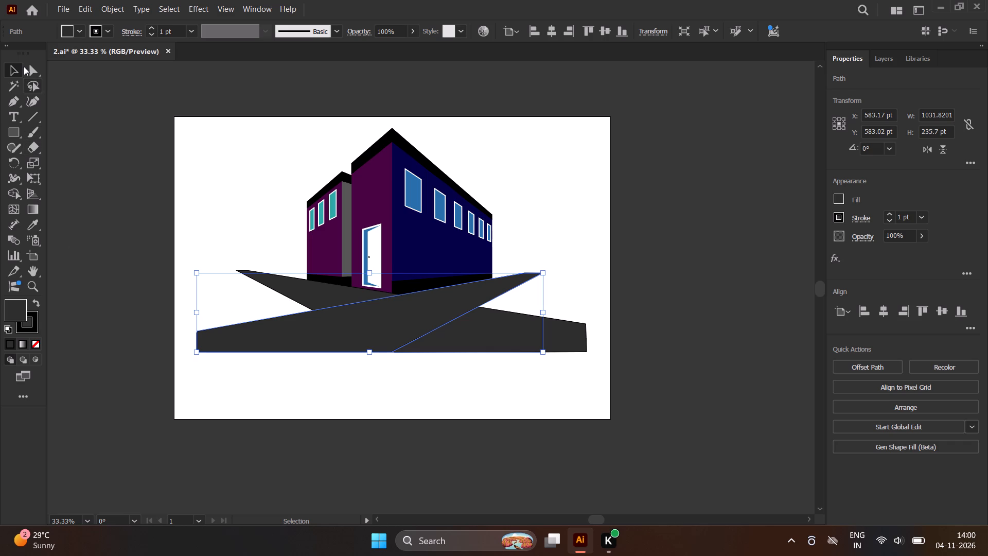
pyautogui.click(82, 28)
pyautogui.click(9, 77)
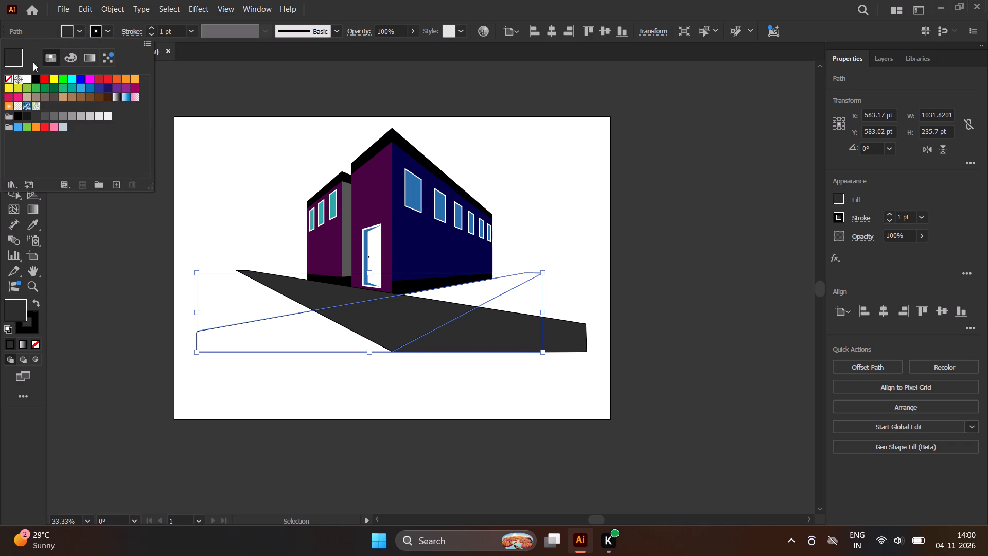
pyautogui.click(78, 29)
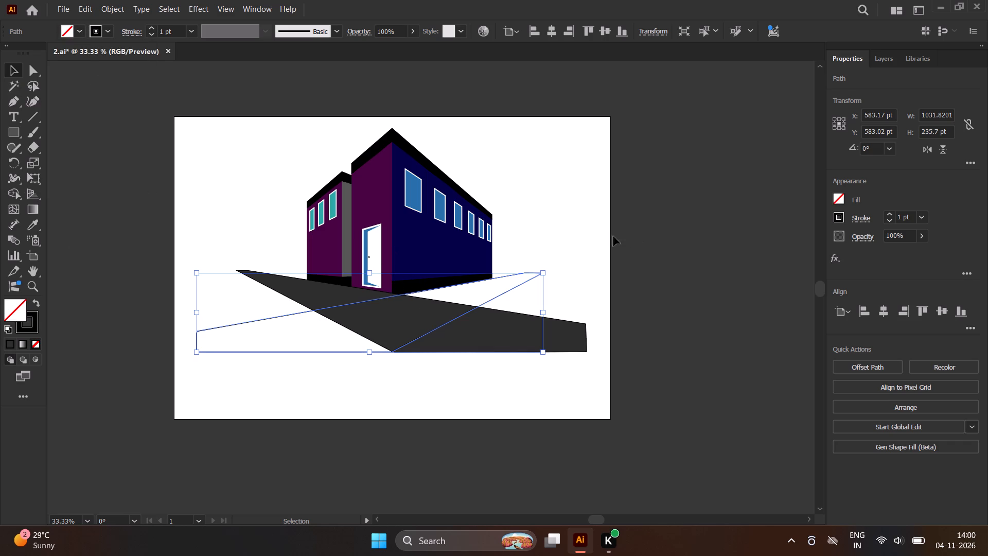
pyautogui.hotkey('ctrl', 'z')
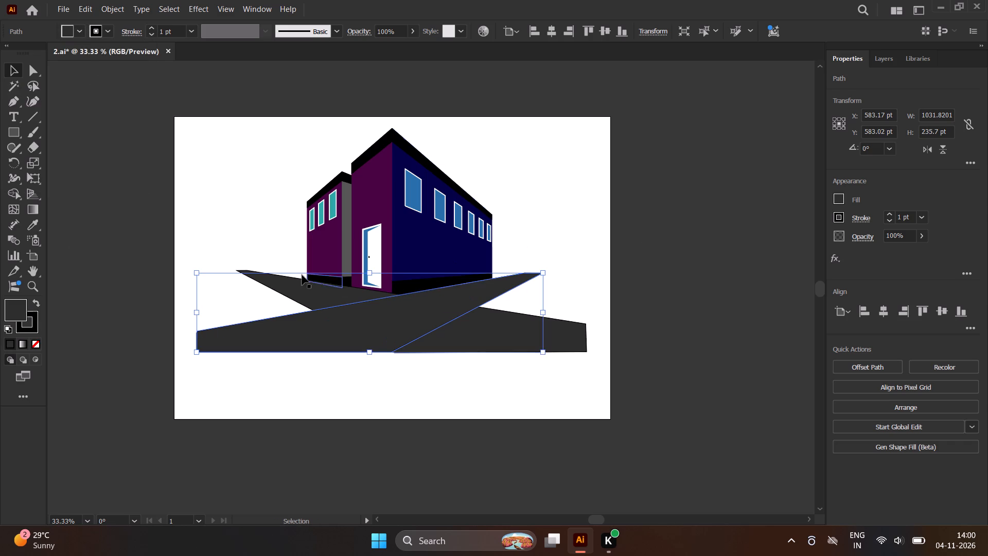
# Set the stroke to None on both crossing ground surfaces.
pyautogui.click(107, 30)
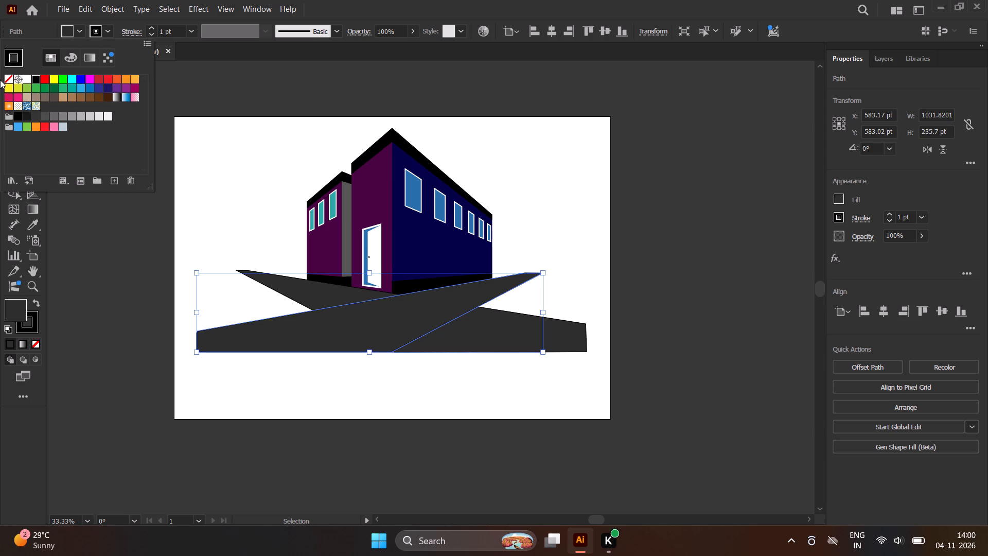
pyautogui.click(8, 78)
pyautogui.click(105, 27)
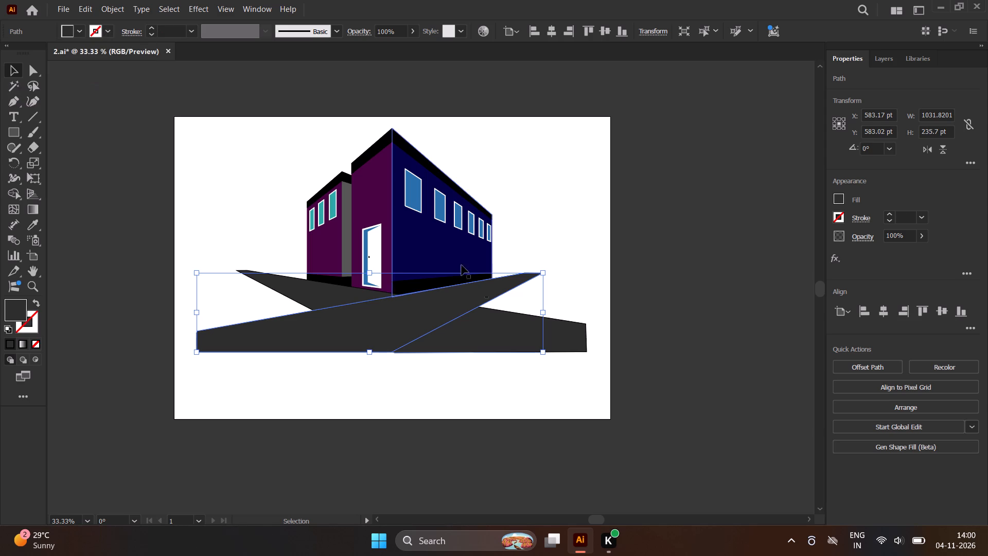
pyautogui.click(515, 347)
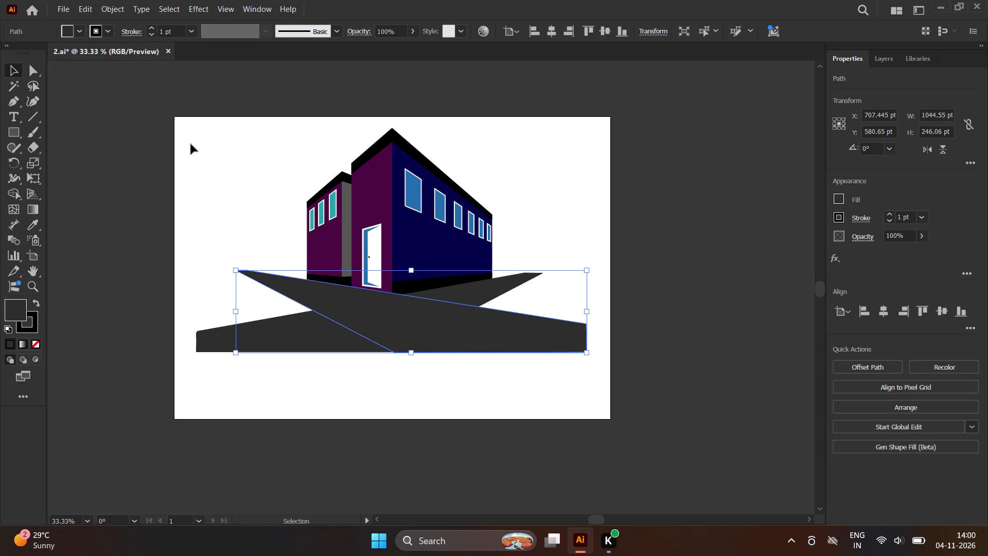
pyautogui.click(113, 30)
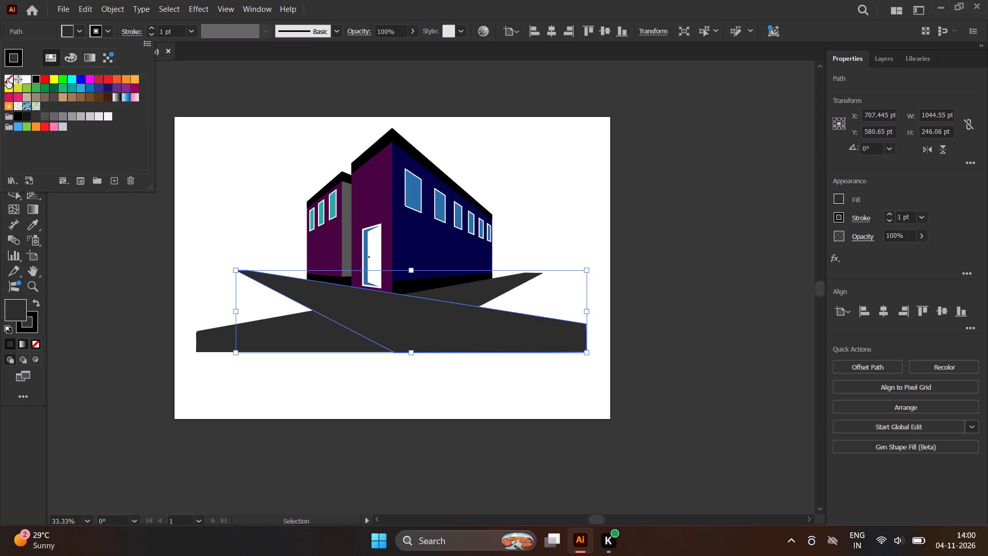
pyautogui.click(7, 79)
pyautogui.click(104, 29)
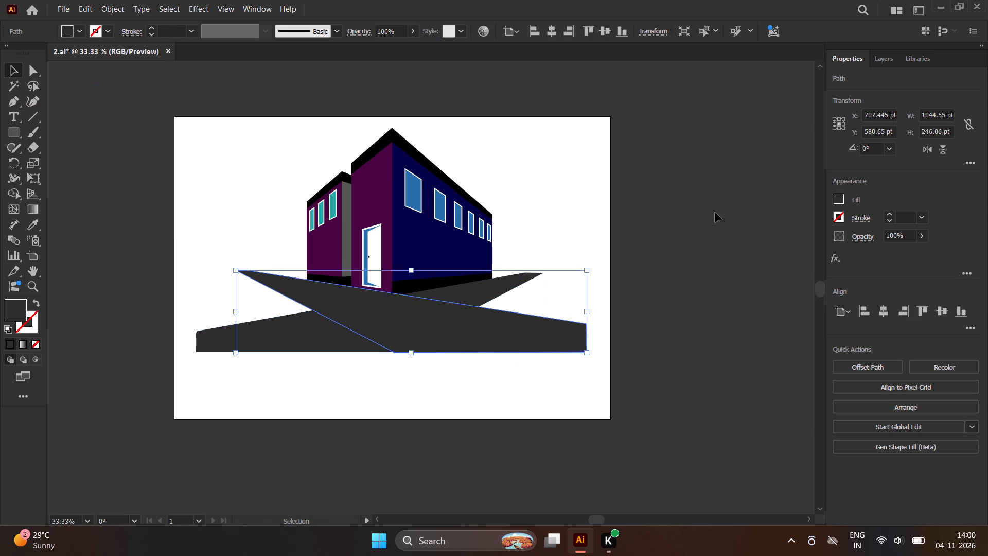
pyautogui.click(715, 213)
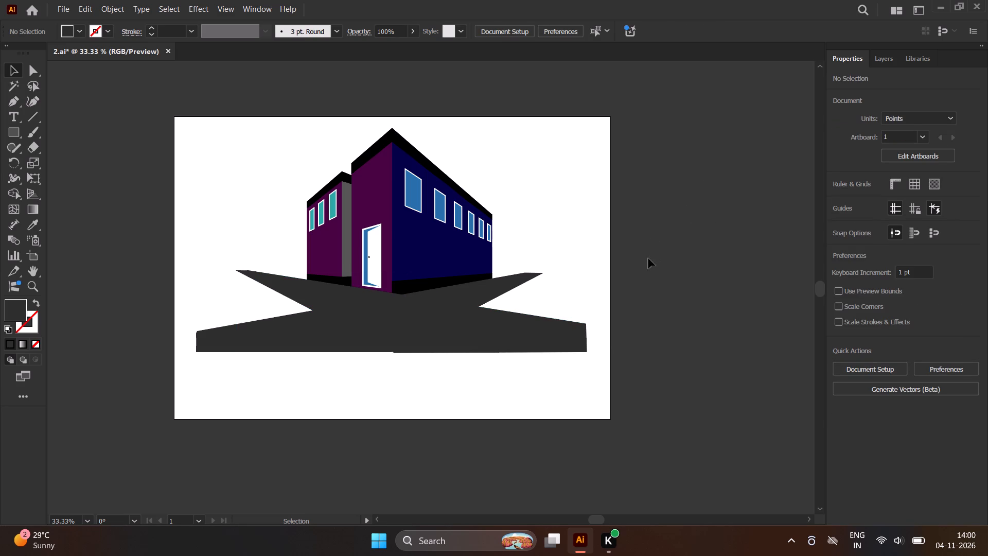
# Move the right ground surface up about 3 pt to level its front edge with the left surface's edge.
pyautogui.scroll(5, 410, 361)
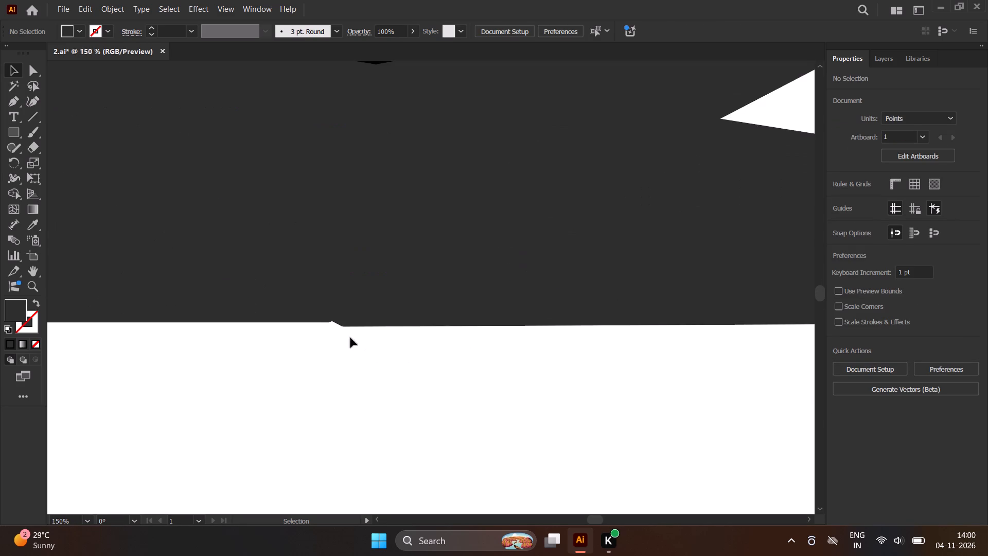
pyautogui.scroll(2, 330, 323)
pyautogui.click(377, 319)
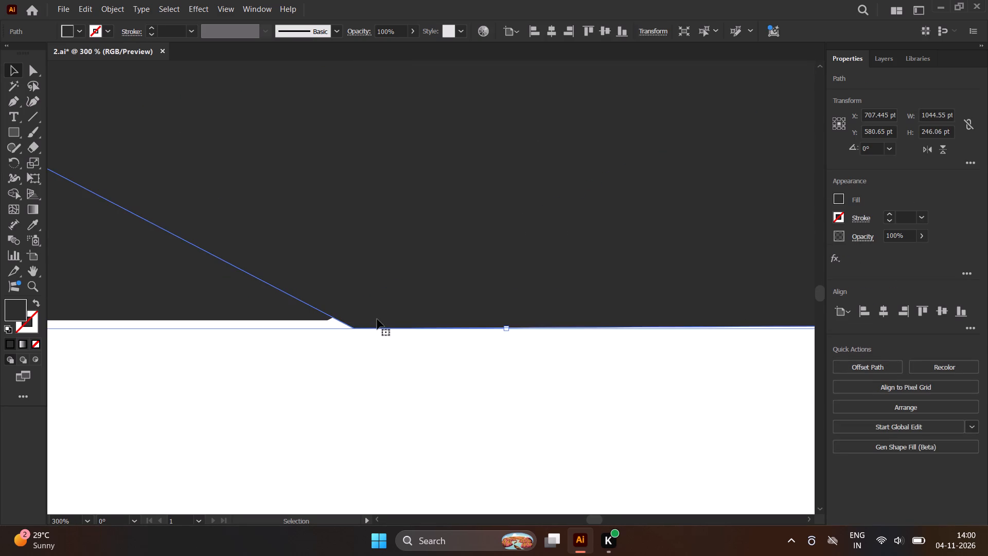
pyautogui.moveTo(373, 317); pyautogui.dragTo(373, 309)
pyautogui.scroll(-4, 359, 363)
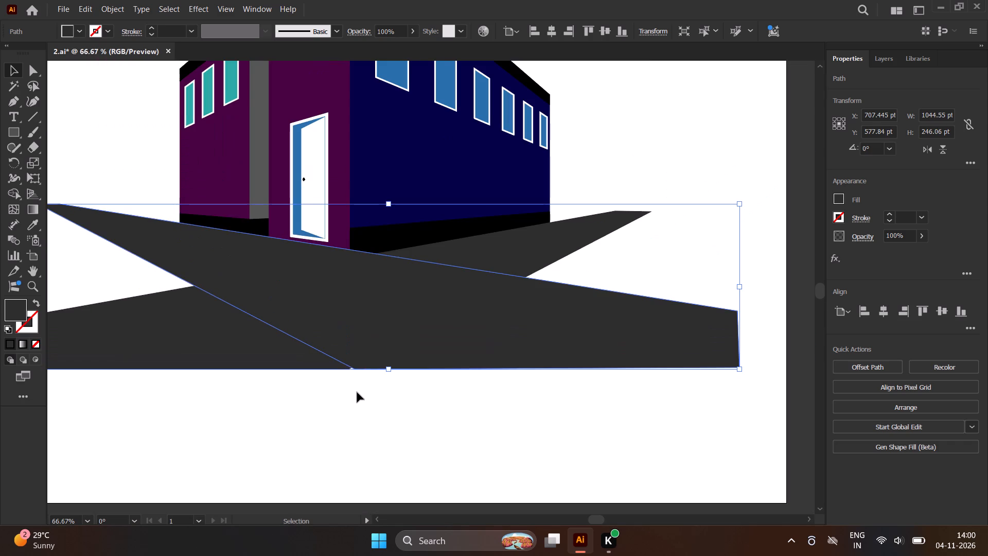
pyautogui.click(625, 436)
# Send the ground surface that reaches the front right to the back, behind the building.
pyautogui.scroll(-1, 665, 423)
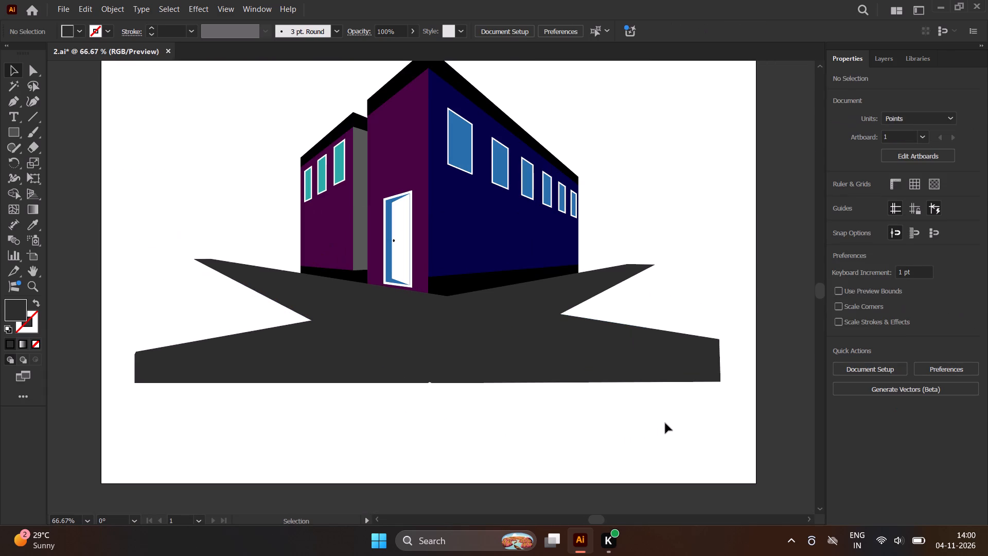
pyautogui.click(542, 370)
pyautogui.rightClick(521, 354)
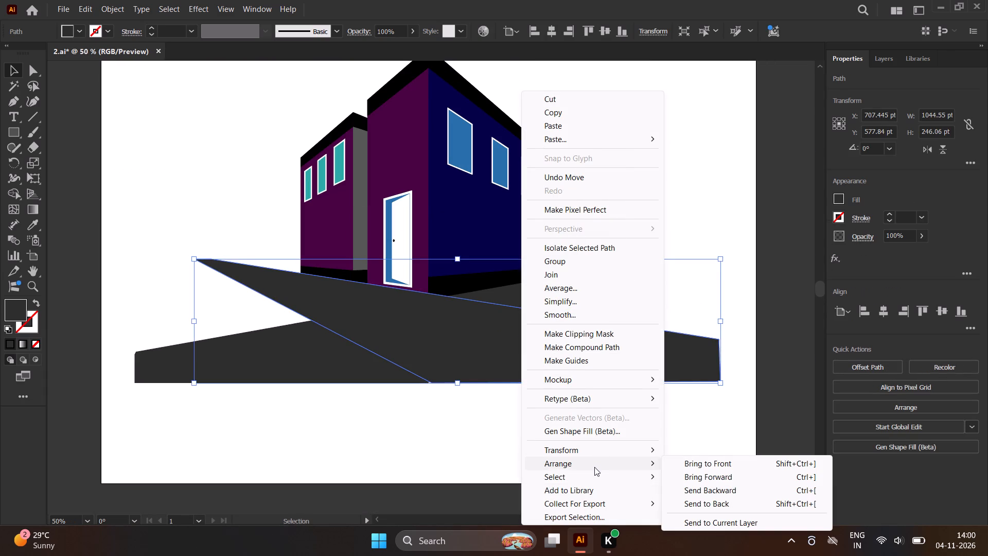
pyautogui.click(702, 502)
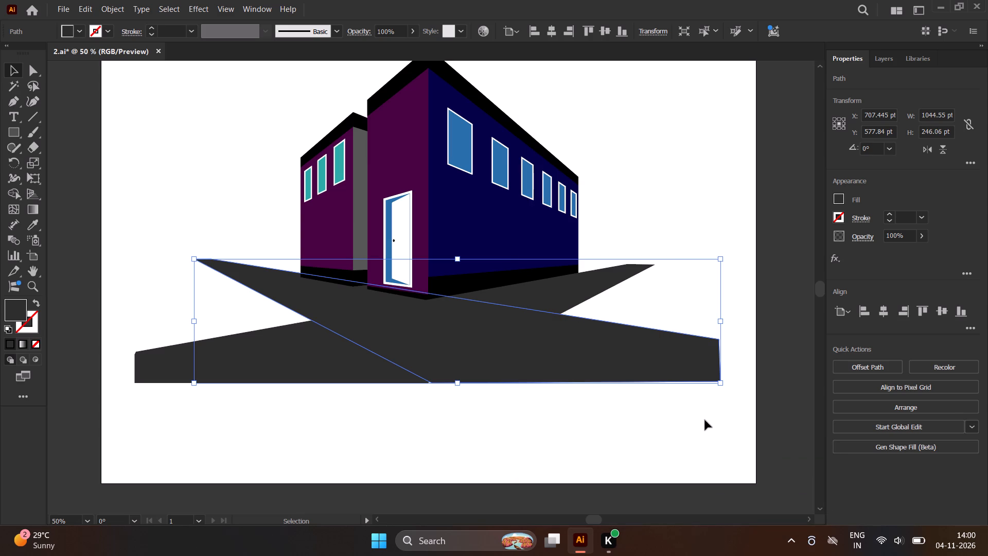
pyautogui.click(628, 455)
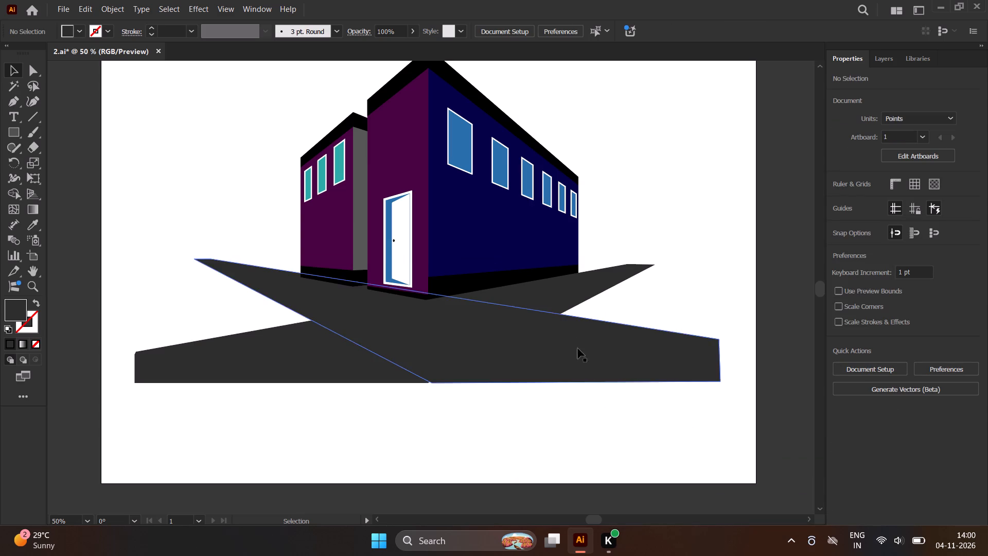
# Send the ground surface that reaches the front left to the back, behind the building.
pyautogui.click(556, 298)
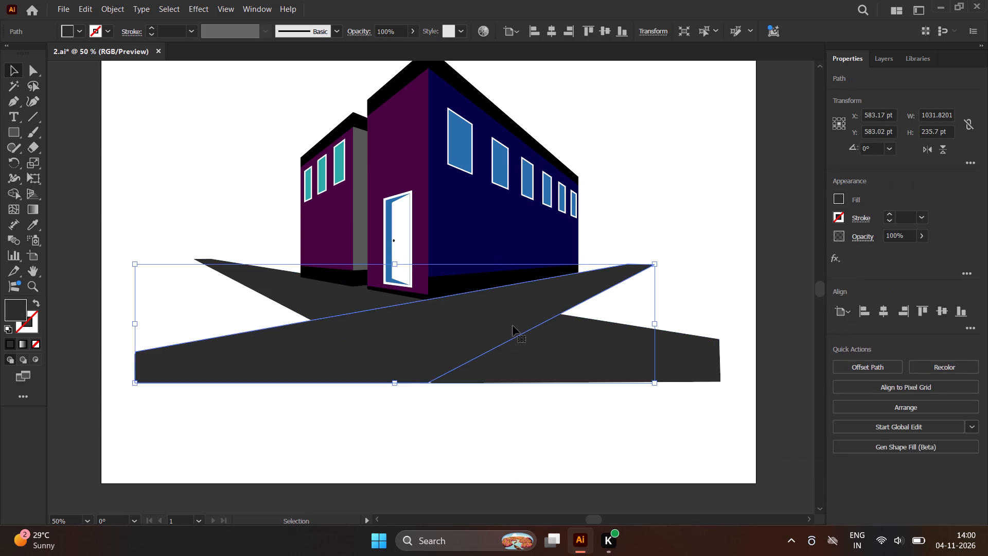
pyautogui.rightClick(469, 332)
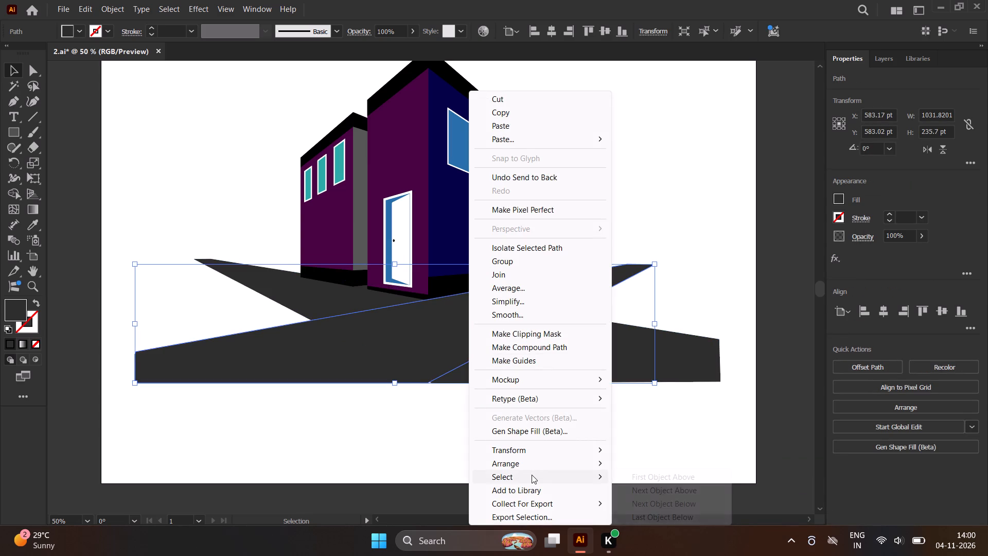
pyautogui.click(638, 507)
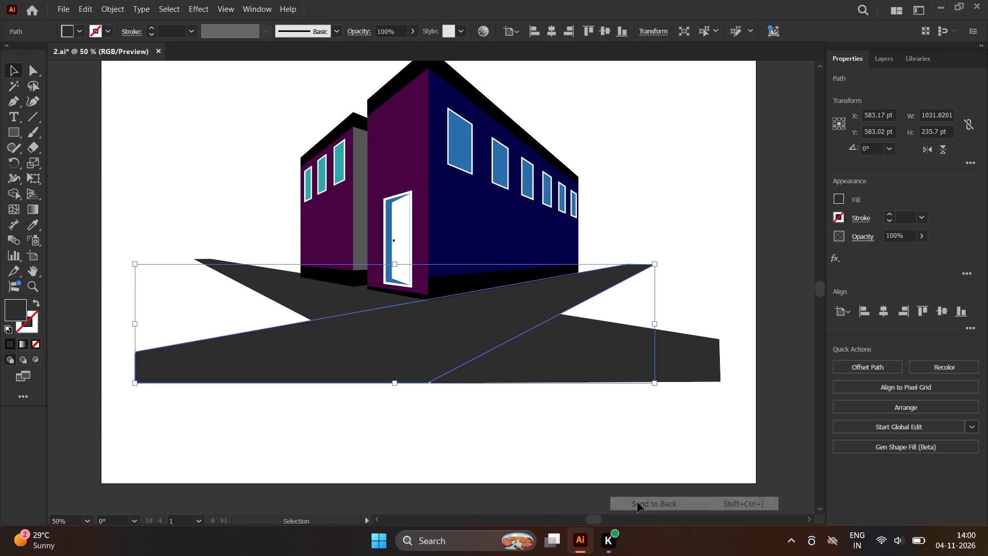
pyautogui.click(488, 456)
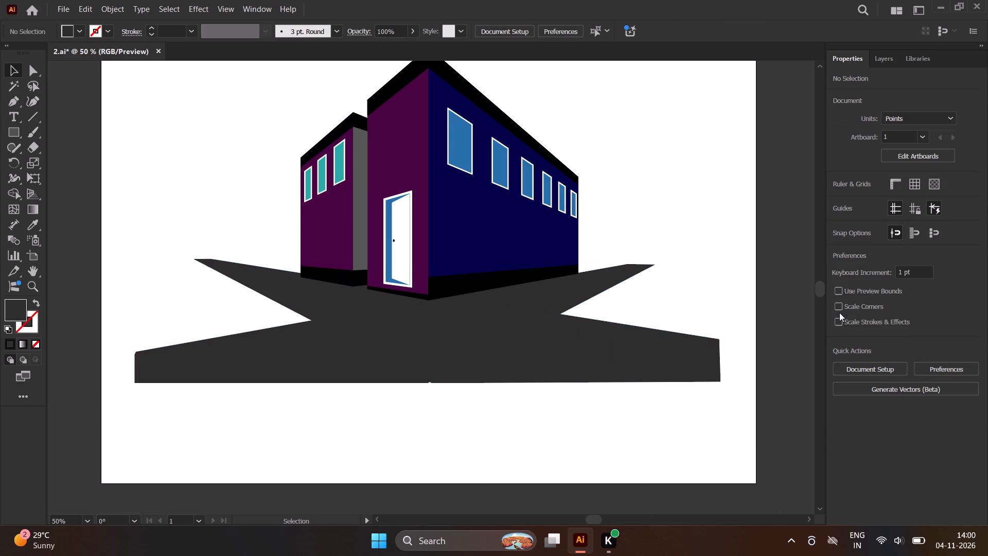
# Examine how the crossing ground surfaces meet the building's base and each other along their front edge.
pyautogui.scroll(-1, 587, 272)
pyautogui.scroll(4, 587, 272)
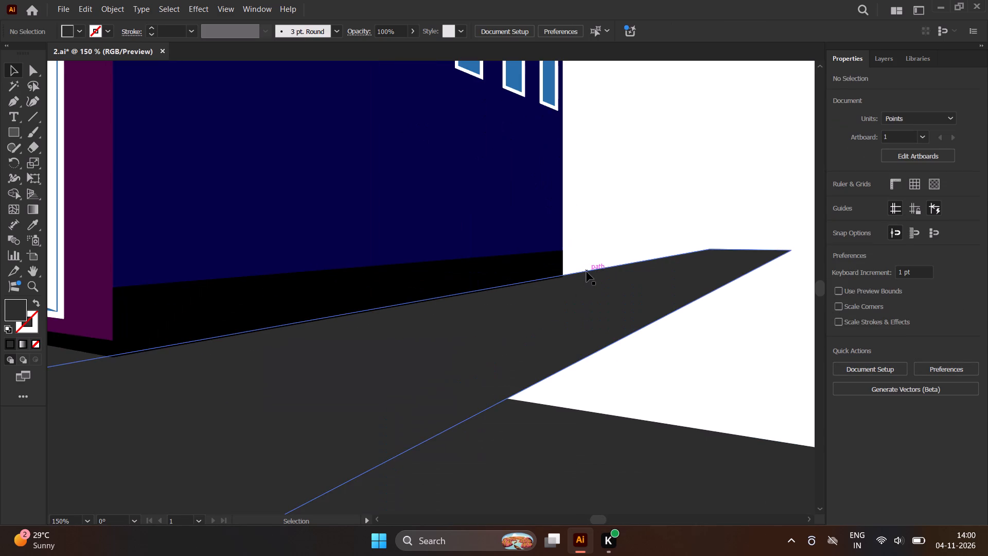
pyautogui.scroll(3, 587, 272)
pyautogui.scroll(-4, 608, 208)
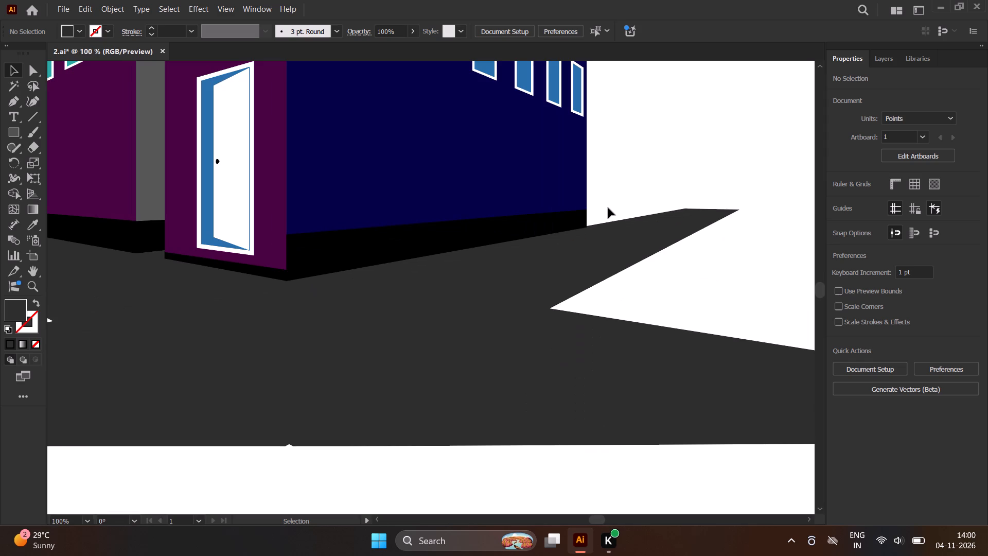
pyautogui.scroll(-1, 612, 353)
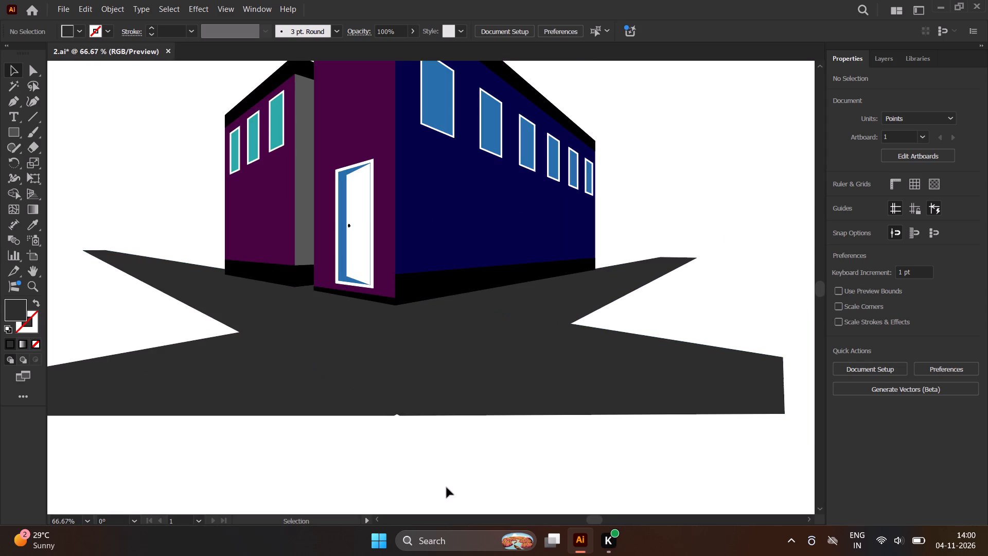
pyautogui.scroll(4, 364, 255)
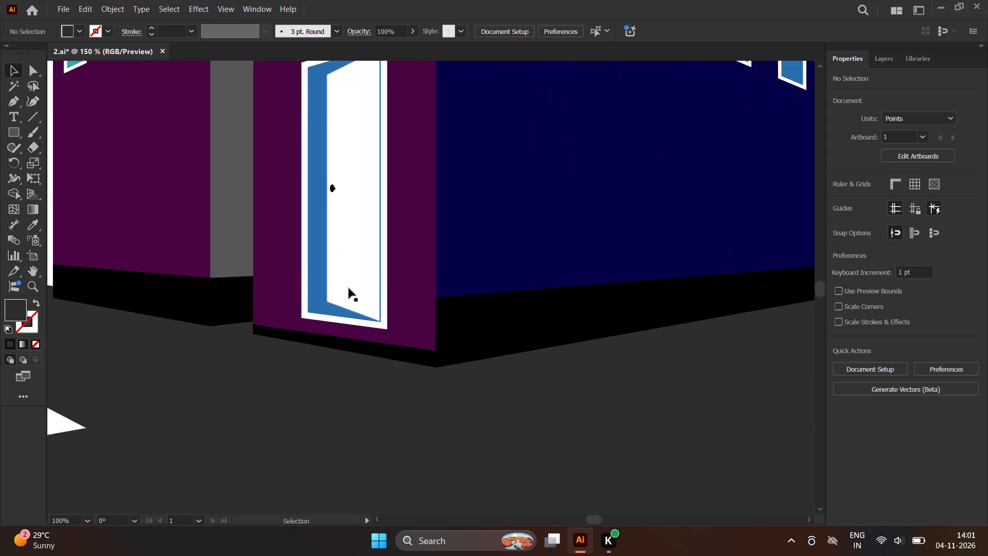
pyautogui.scroll(1, 115, 391)
pyautogui.scroll(-4, 130, 391)
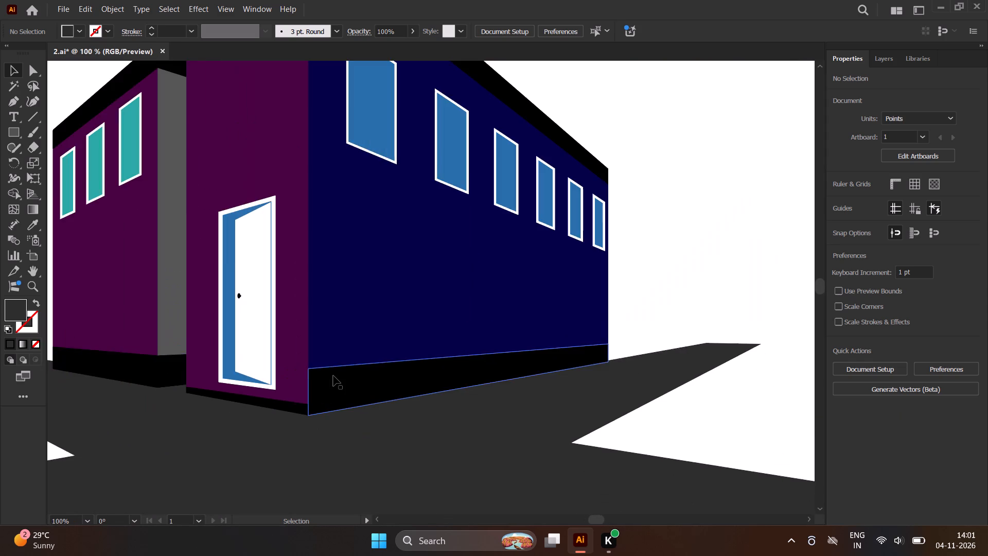
pyautogui.scroll(-2, 333, 376)
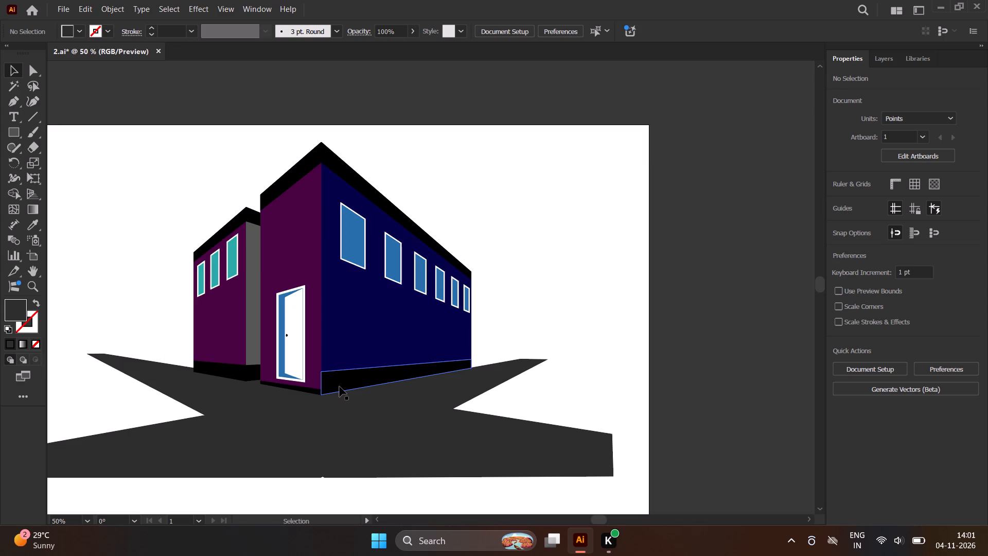
pyautogui.scroll(-1, 340, 388)
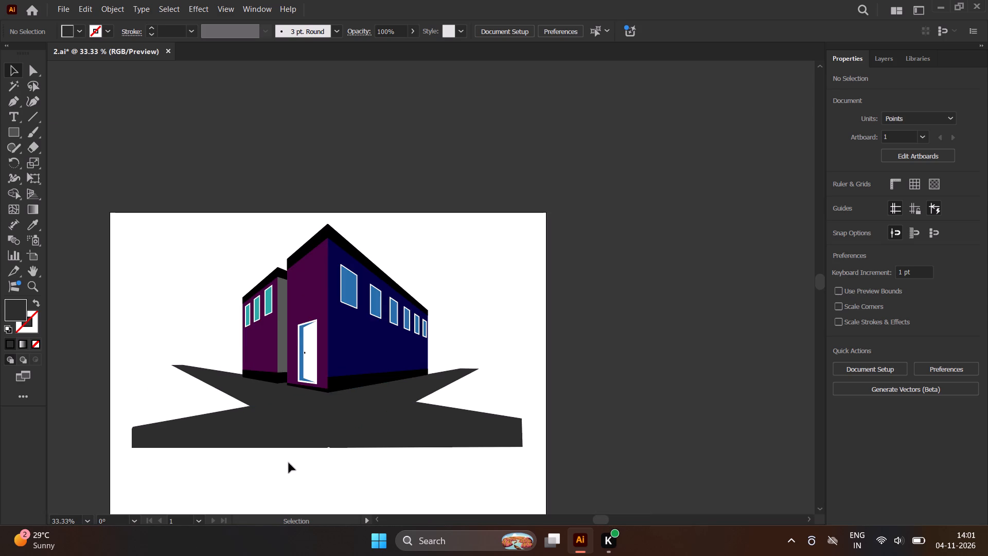
pyautogui.scroll(1, 327, 455)
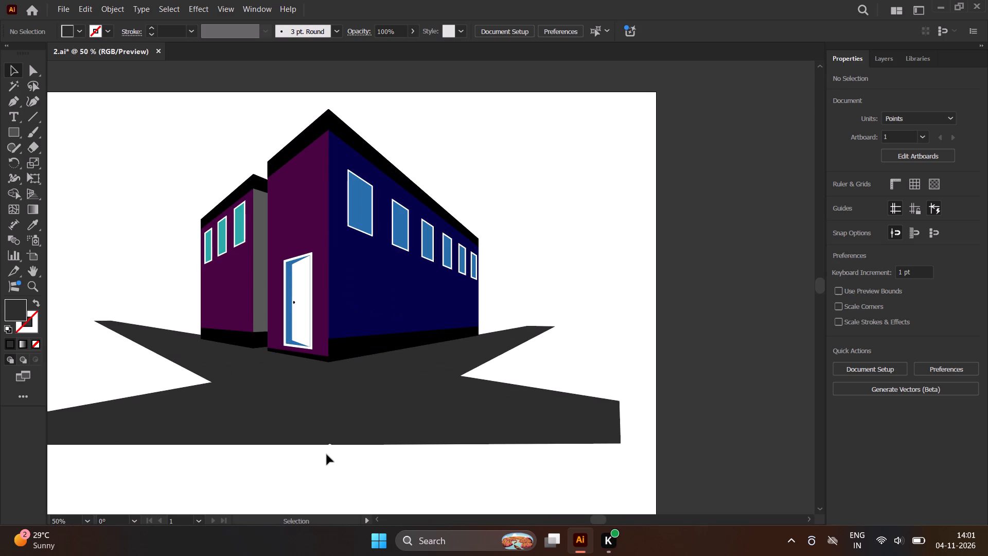
pyautogui.scroll(-1, 334, 467)
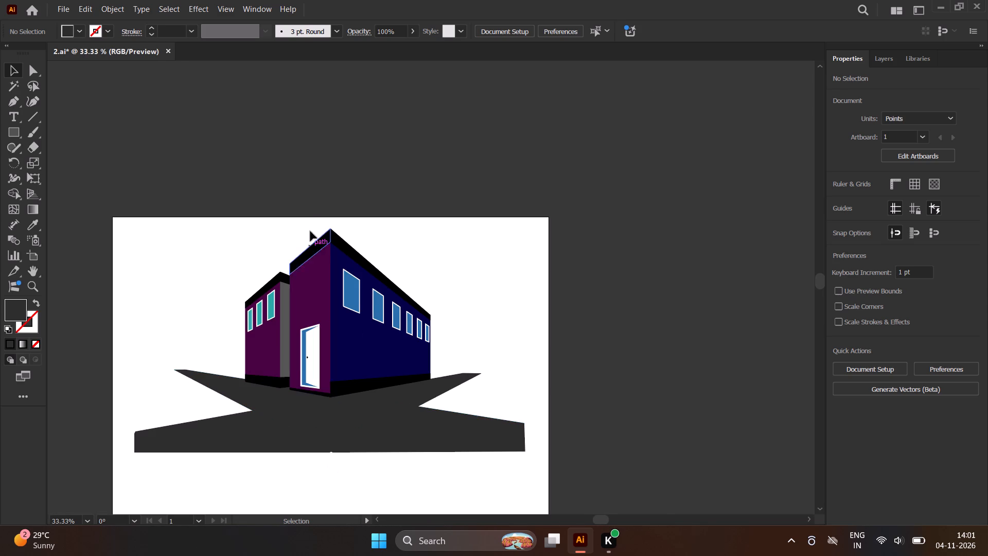
pyautogui.scroll(1, 314, 197)
pyautogui.scroll(-1, 314, 197)
pyautogui.scroll(1, 235, 287)
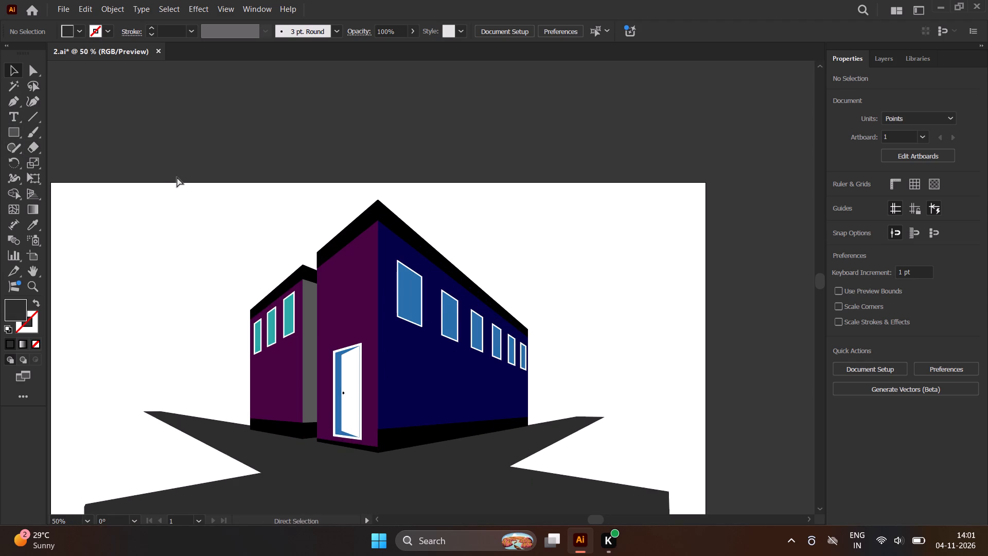
# Show the perspective grid.
pyautogui.hotkey('ctrl', 'shift', 'i')
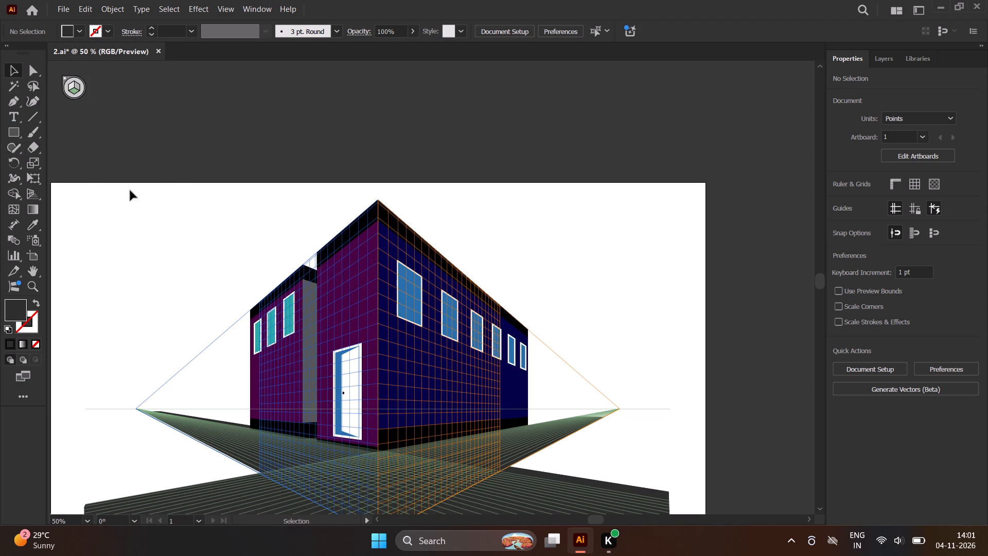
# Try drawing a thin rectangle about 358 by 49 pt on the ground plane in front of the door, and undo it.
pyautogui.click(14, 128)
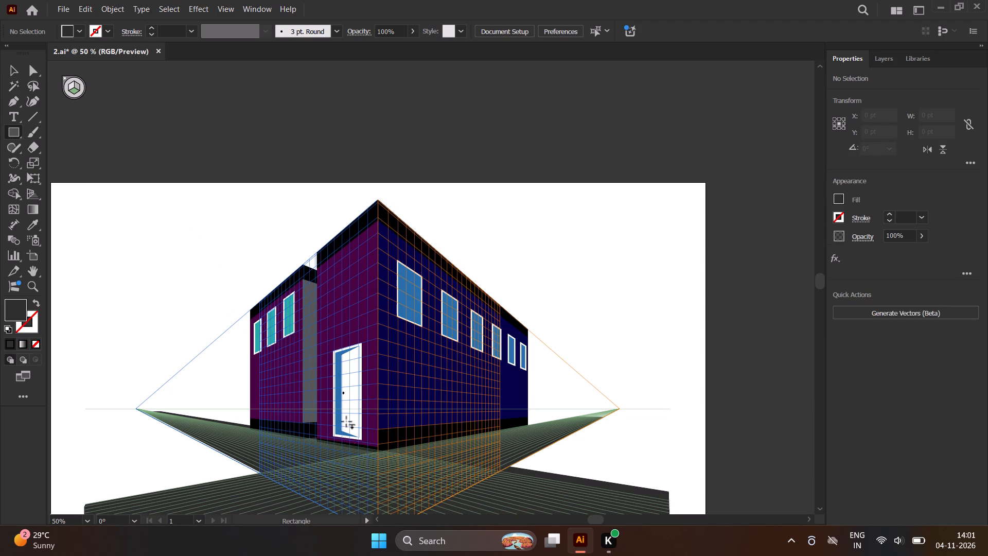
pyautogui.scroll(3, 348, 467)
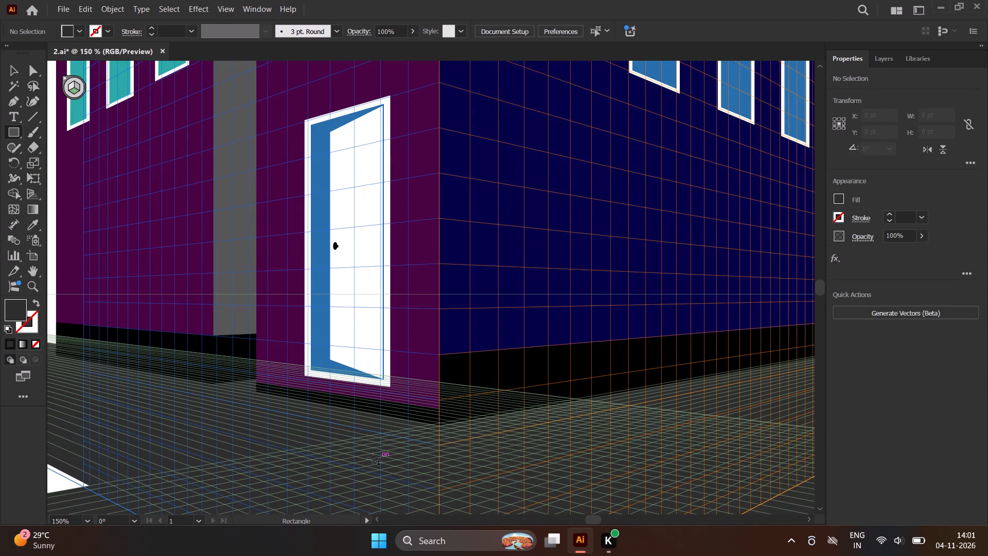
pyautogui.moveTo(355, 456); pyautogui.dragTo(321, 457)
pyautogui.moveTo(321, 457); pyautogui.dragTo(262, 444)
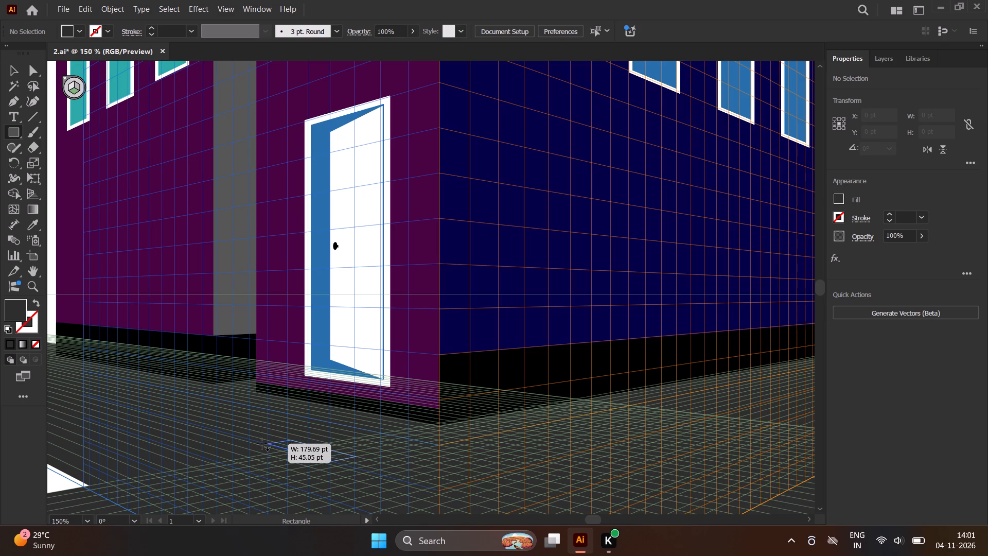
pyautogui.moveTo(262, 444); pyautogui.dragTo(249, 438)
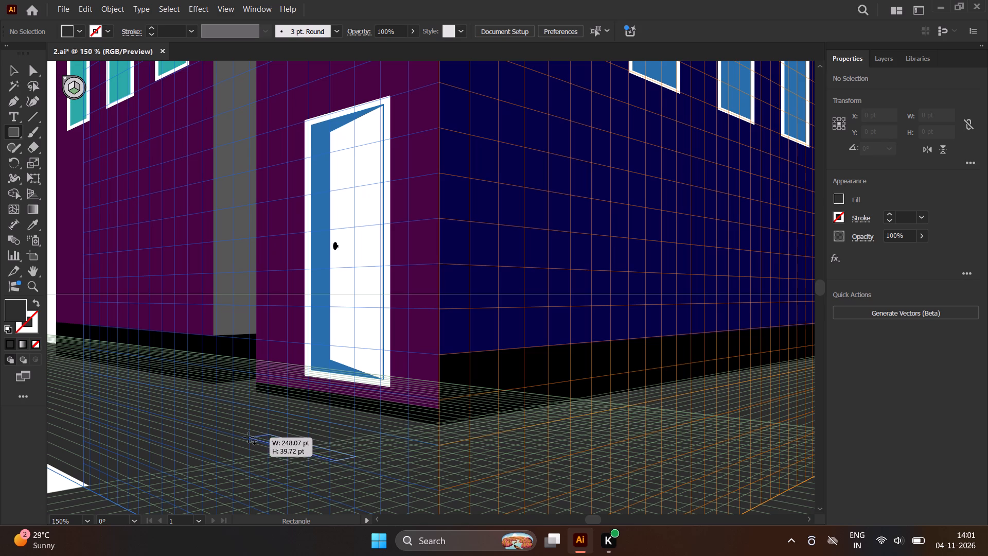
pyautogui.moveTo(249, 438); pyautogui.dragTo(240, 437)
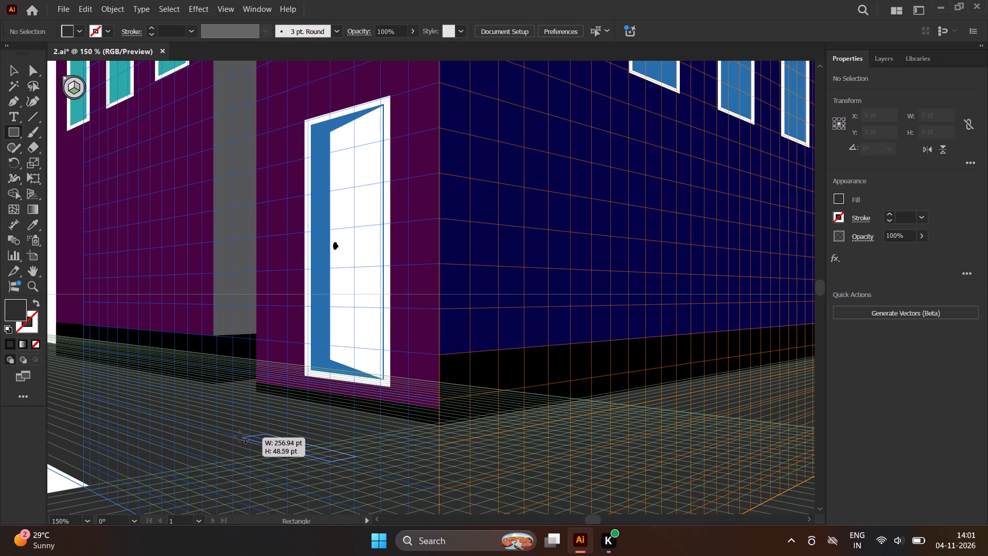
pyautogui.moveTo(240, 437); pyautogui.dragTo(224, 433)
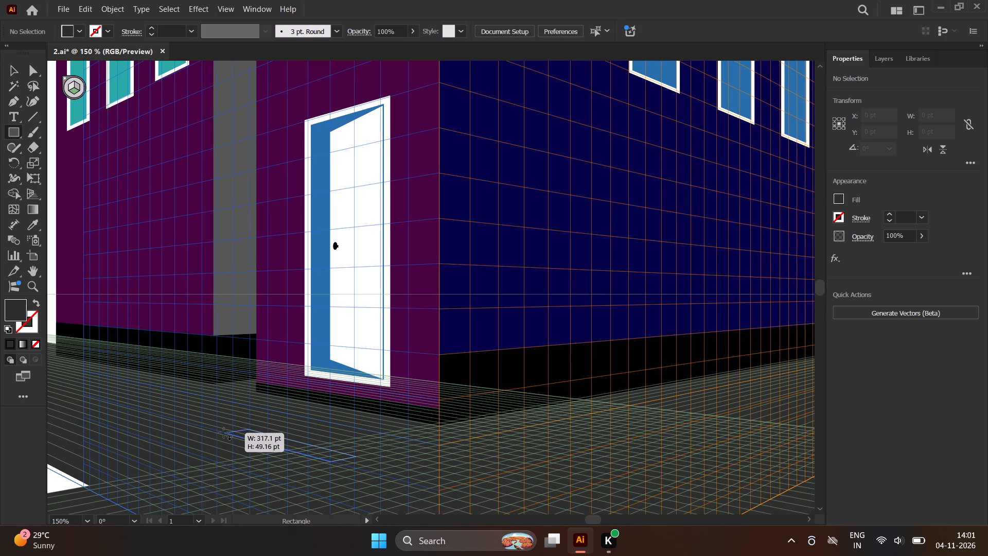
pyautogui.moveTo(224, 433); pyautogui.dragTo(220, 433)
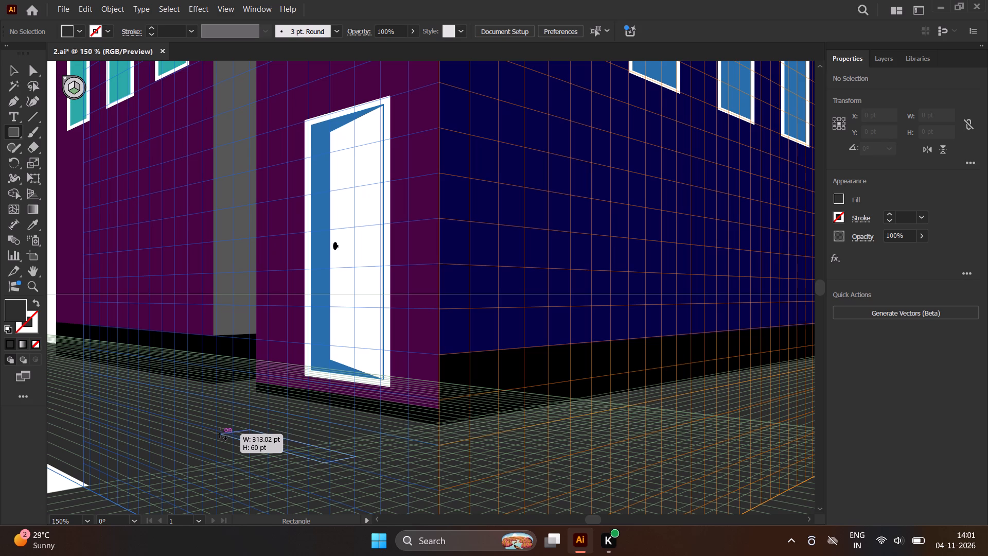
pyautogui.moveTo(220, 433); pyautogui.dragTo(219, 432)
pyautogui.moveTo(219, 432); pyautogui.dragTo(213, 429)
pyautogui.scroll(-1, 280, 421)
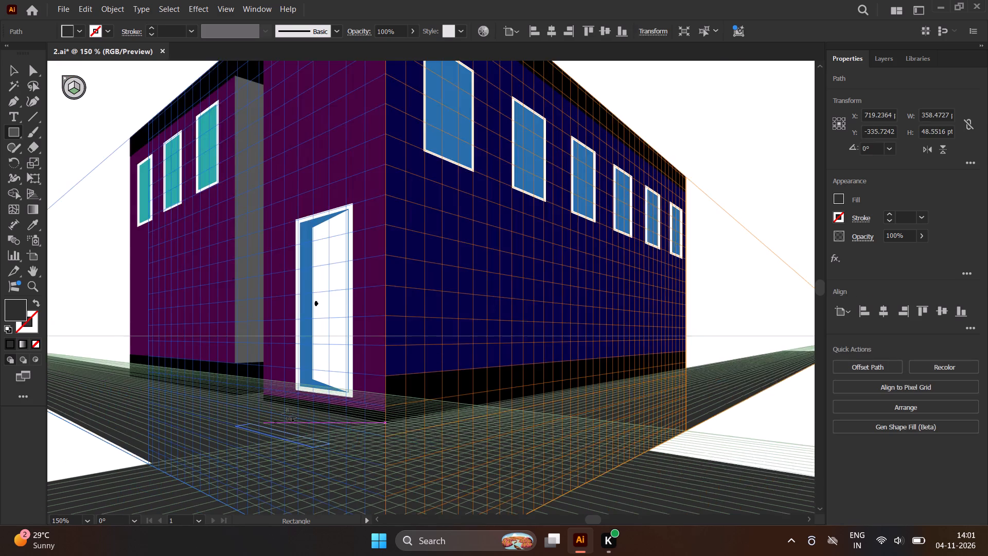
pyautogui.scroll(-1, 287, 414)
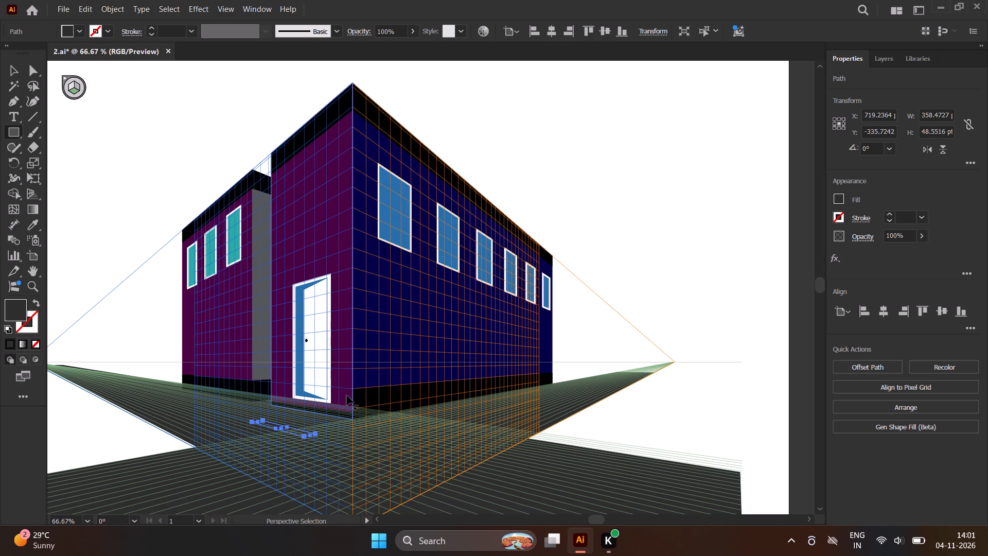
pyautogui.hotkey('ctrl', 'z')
# Draw a narrow perspective rectangle about 160 by 61 pt on the ground surface that reaches the front right.
pyautogui.scroll(-1, 432, 336)
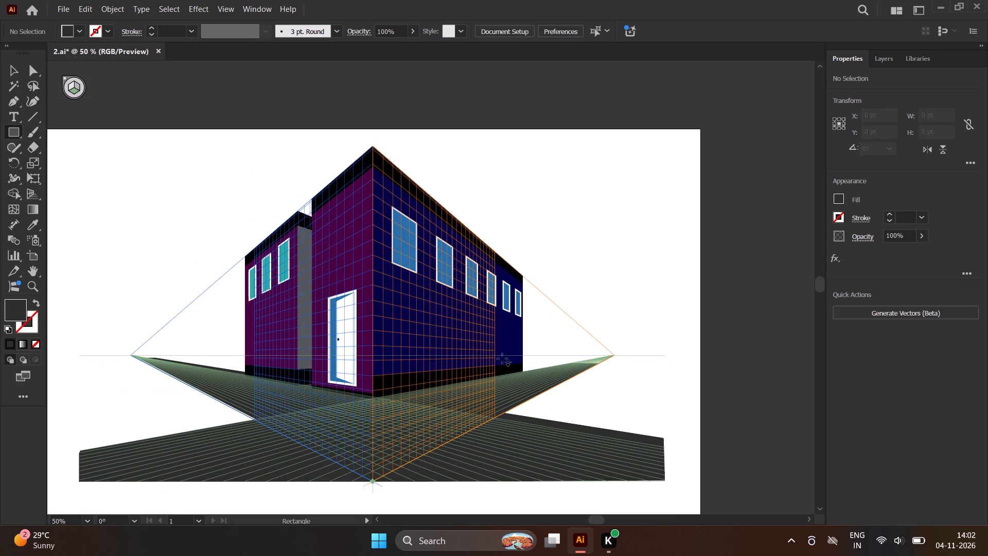
pyautogui.scroll(1, 654, 481)
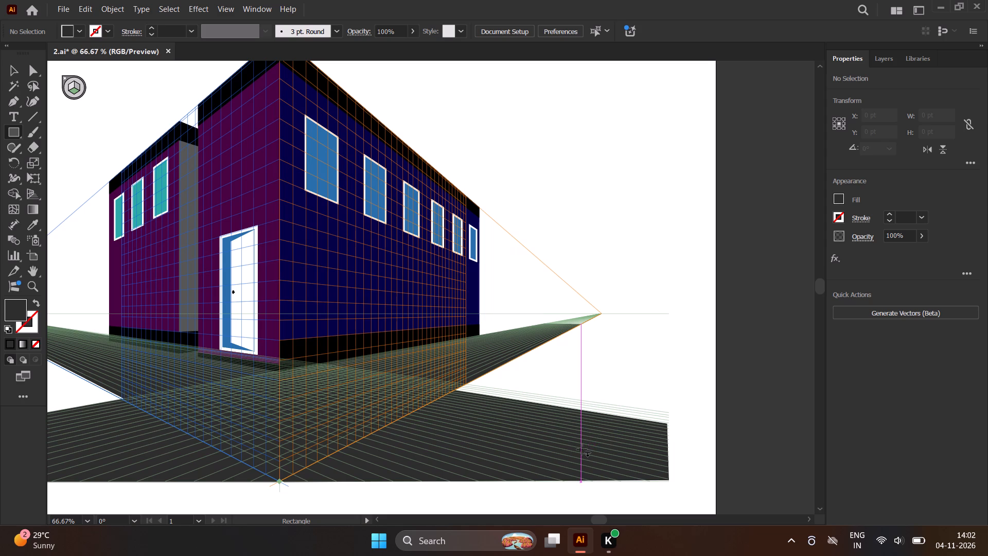
pyautogui.moveTo(582, 449); pyautogui.dragTo(485, 437)
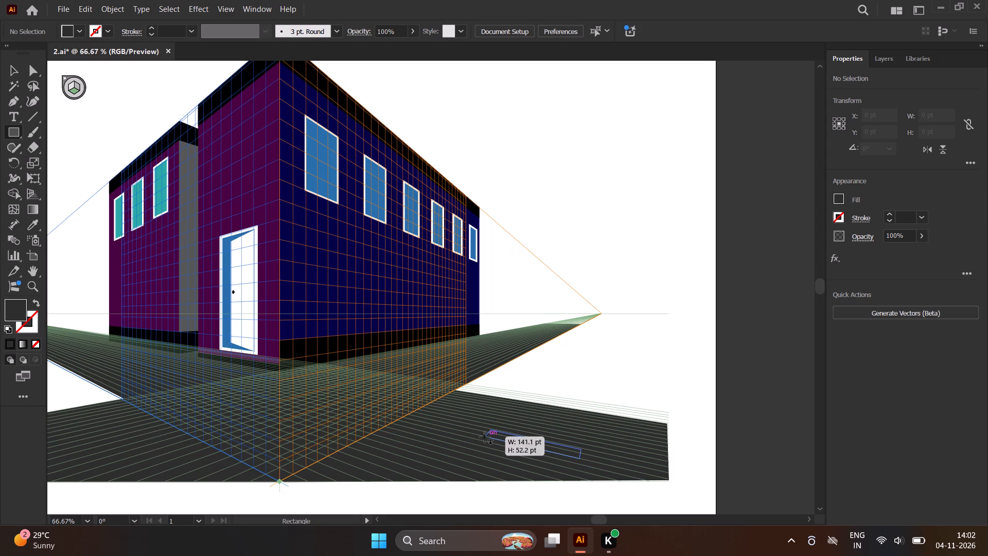
pyautogui.moveTo(485, 437); pyautogui.dragTo(474, 435)
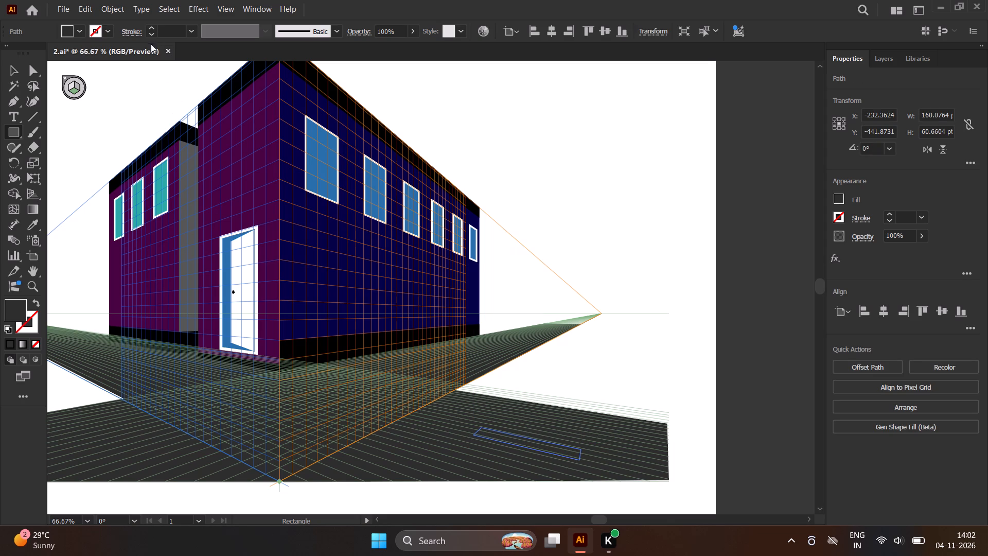
# Fill the narrow perspective rectangle on the road with light grey #E2E2E2.
pyautogui.click(74, 32)
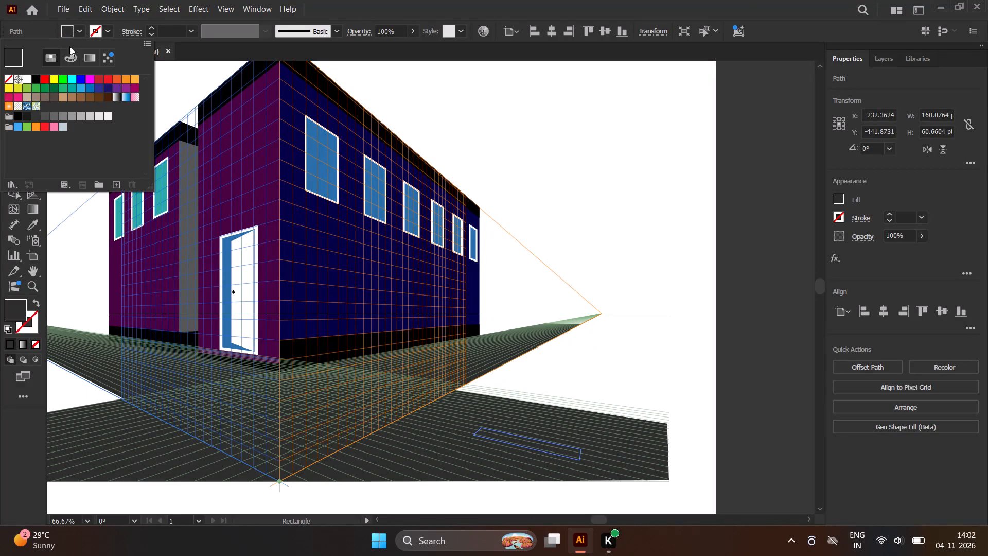
pyautogui.click(24, 79)
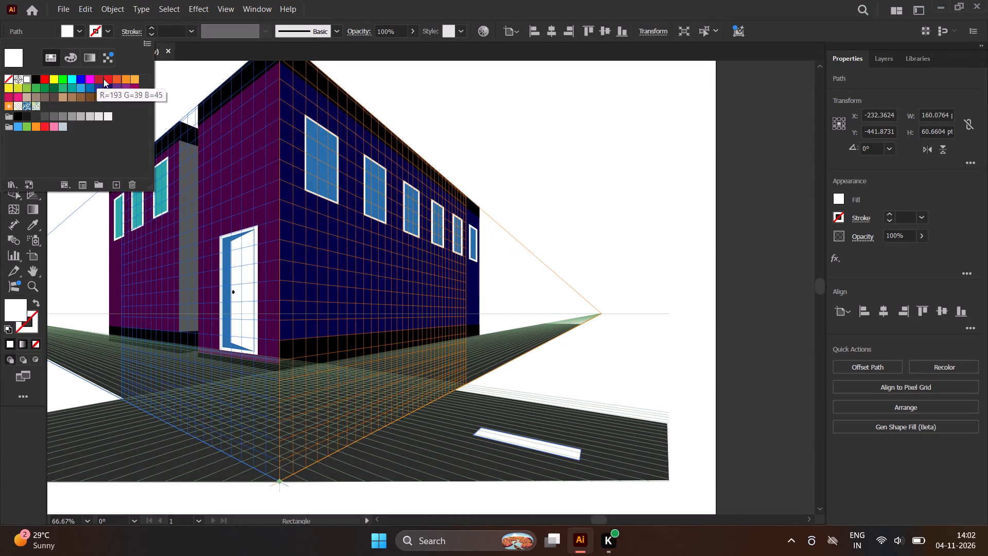
pyautogui.doubleClick(13, 306)
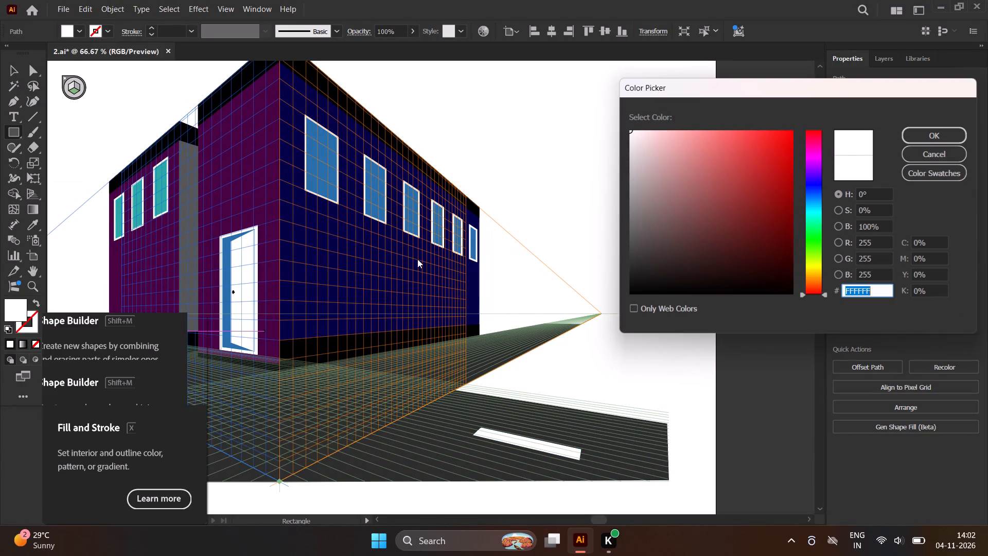
pyautogui.moveTo(635, 145); pyautogui.dragTo(629, 147)
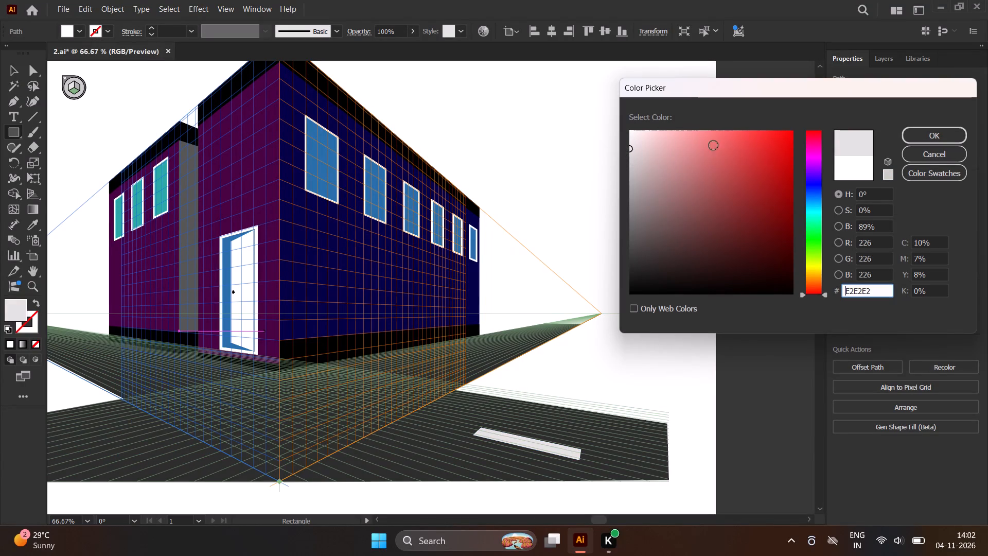
pyautogui.click(920, 135)
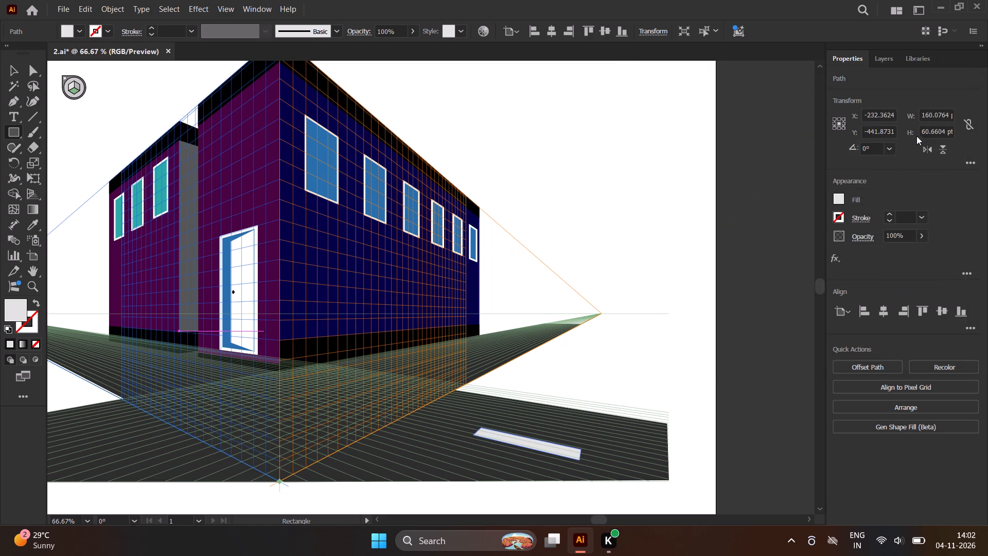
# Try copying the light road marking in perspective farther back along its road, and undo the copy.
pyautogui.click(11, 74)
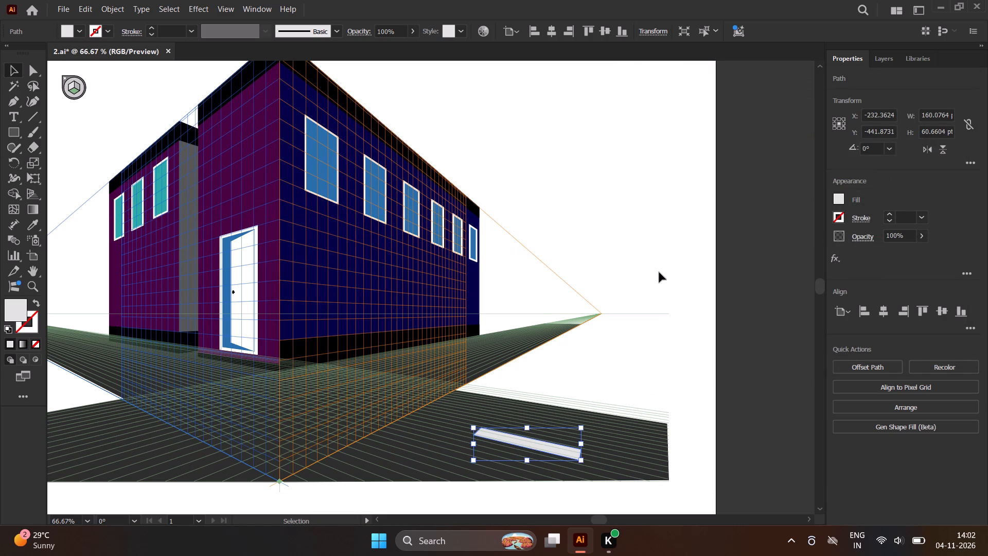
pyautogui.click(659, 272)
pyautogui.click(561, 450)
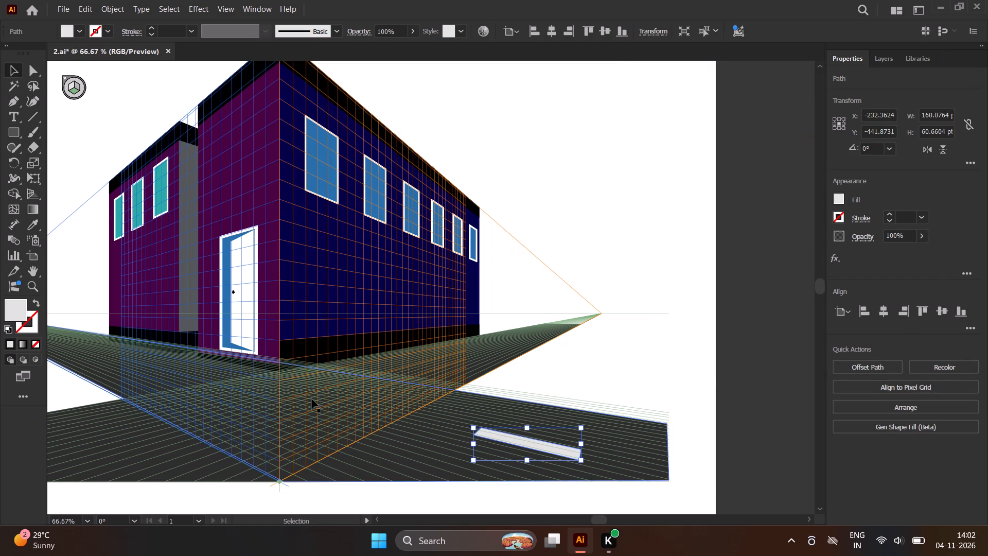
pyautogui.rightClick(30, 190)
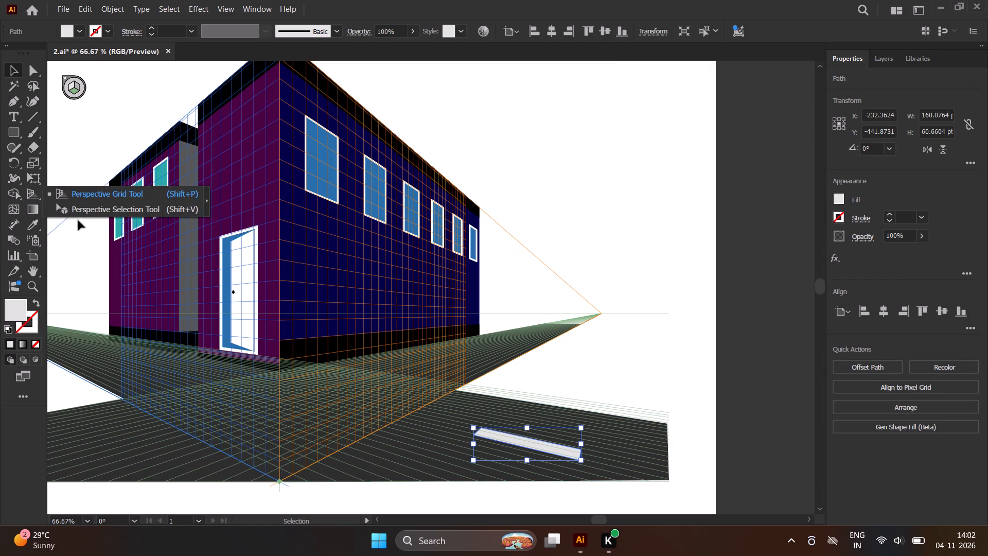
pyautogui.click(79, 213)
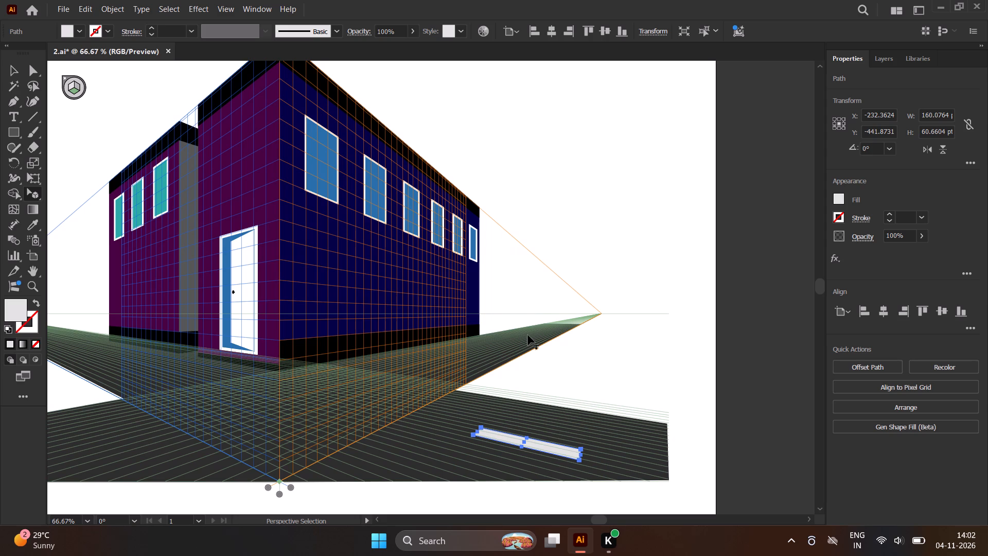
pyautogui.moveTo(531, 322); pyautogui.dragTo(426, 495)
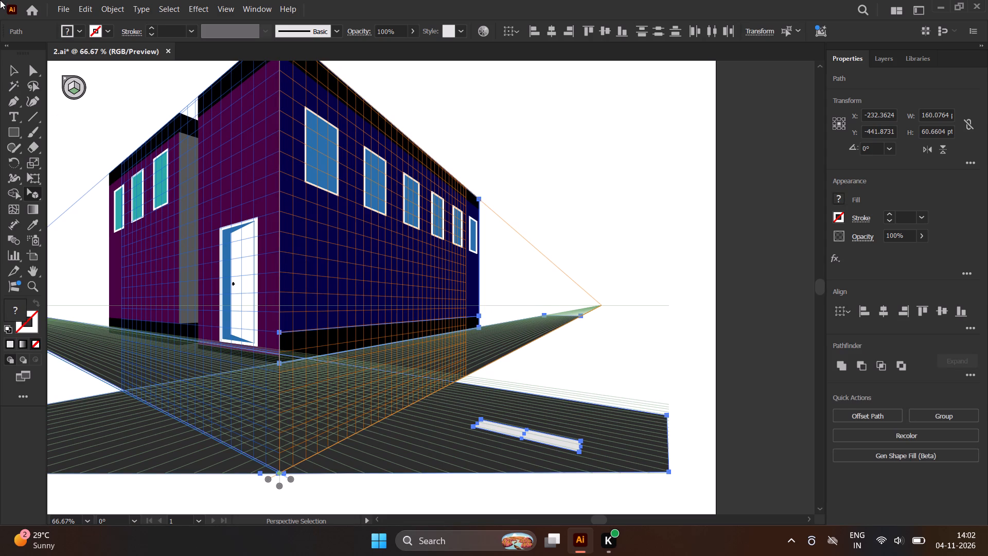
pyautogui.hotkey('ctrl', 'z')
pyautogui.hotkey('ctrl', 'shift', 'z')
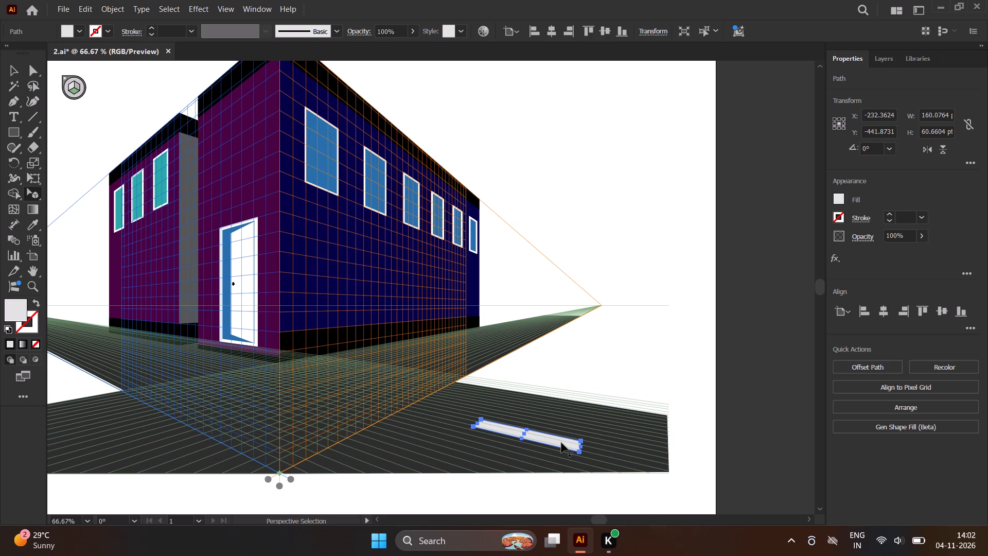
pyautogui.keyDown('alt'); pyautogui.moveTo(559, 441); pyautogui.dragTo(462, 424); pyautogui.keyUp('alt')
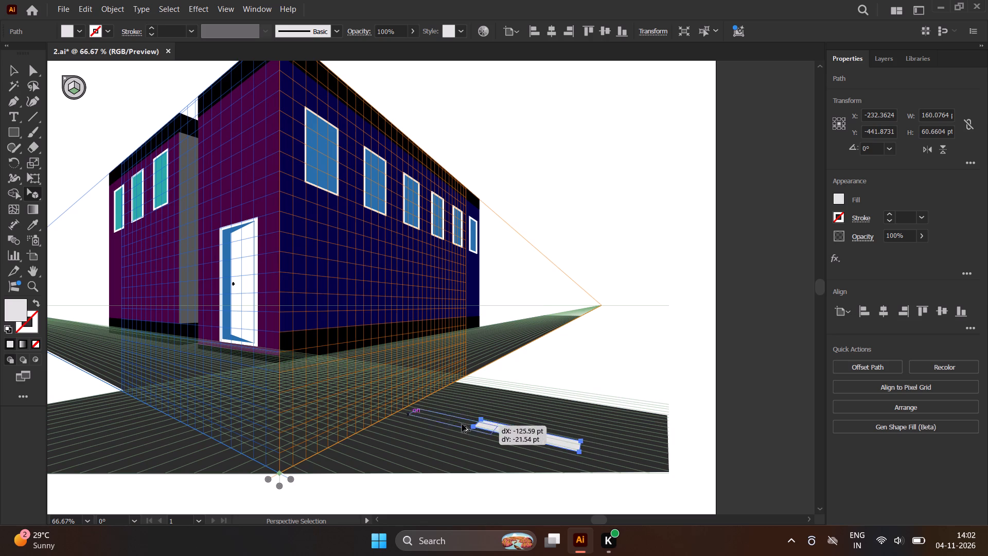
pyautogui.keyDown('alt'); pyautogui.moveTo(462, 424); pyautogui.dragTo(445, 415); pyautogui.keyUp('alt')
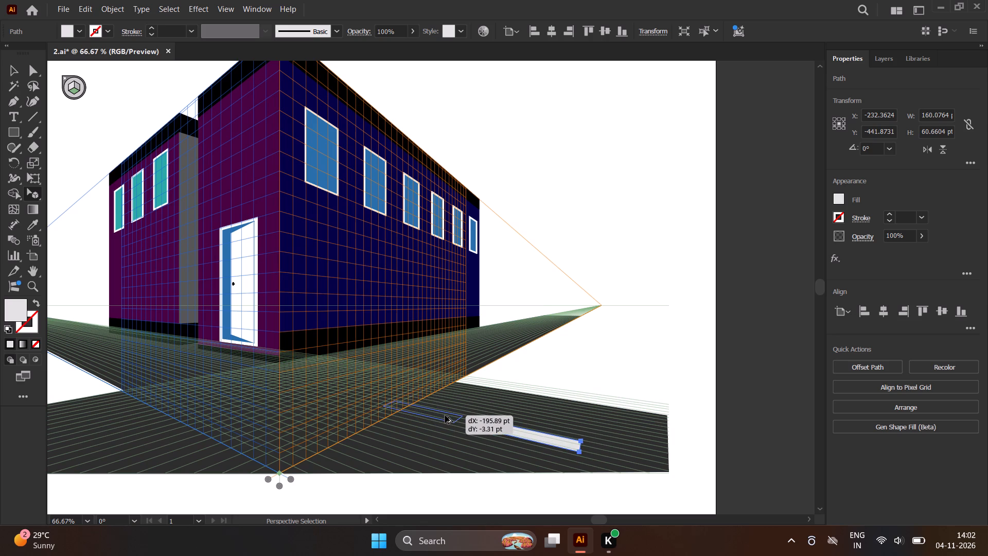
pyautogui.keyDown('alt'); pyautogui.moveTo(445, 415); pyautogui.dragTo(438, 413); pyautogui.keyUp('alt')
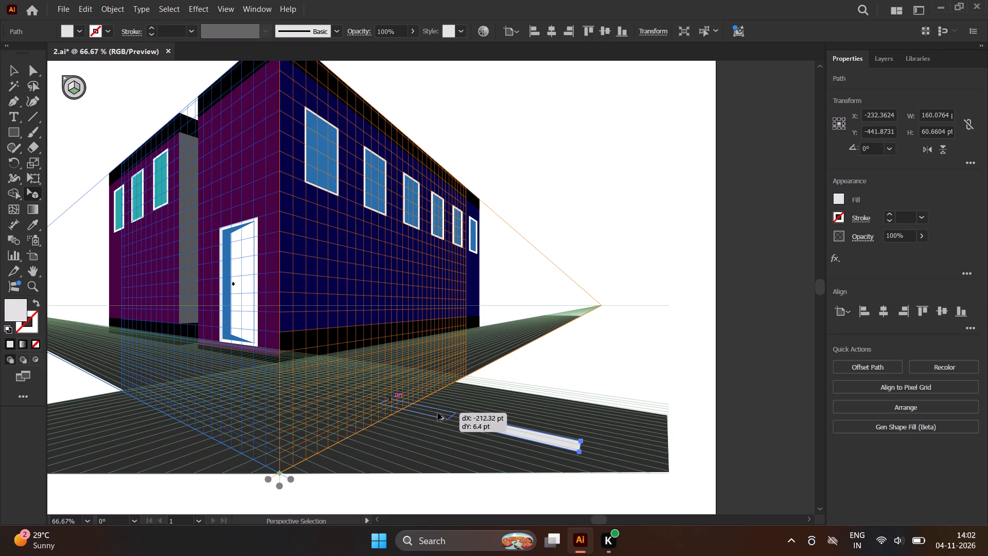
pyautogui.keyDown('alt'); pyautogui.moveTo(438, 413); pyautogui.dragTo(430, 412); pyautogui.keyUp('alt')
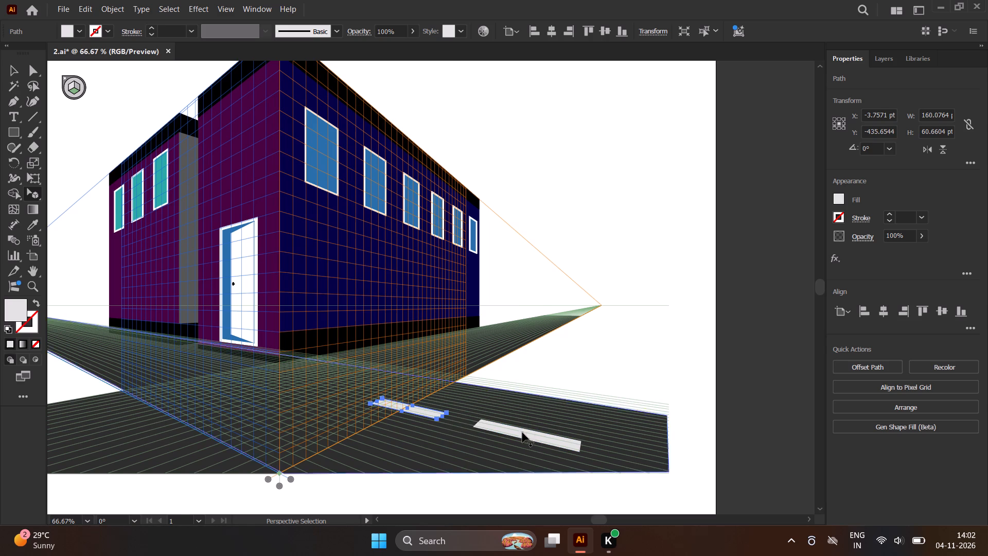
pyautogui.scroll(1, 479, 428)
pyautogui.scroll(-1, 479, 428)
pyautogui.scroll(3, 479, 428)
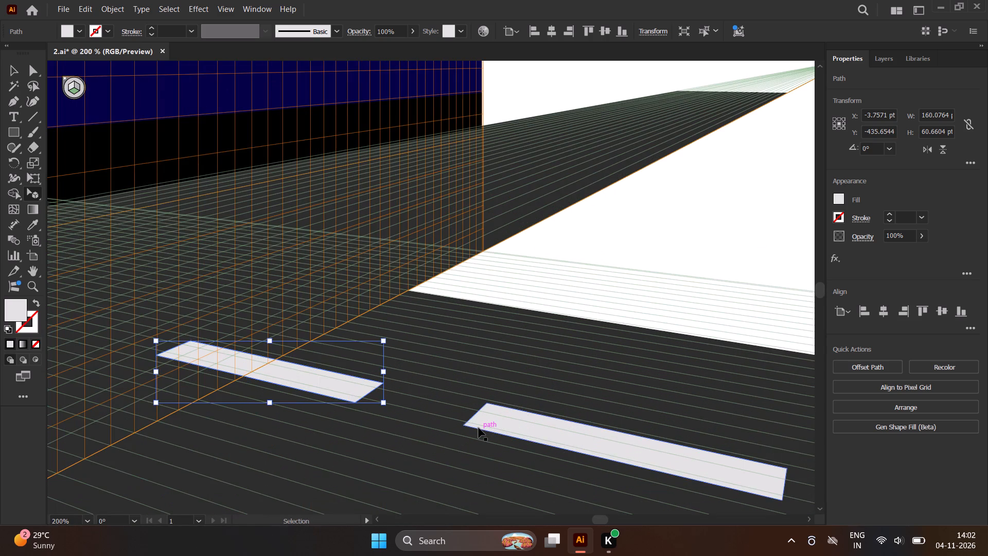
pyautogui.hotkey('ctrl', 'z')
# Copy the light marking in perspective about 246 pt farther back along the same road, leaving a gap between the dashes.
pyautogui.keyDown('alt'); pyautogui.moveTo(528, 420); pyautogui.dragTo(503, 410); pyautogui.keyUp('alt')
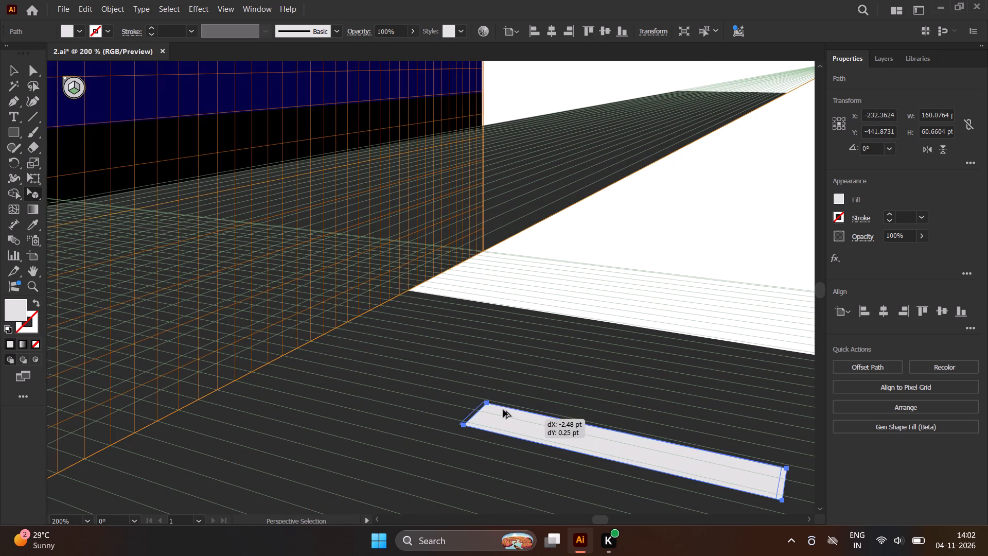
pyautogui.keyDown('alt'); pyautogui.moveTo(503, 410); pyautogui.dragTo(225, 338); pyautogui.keyUp('alt')
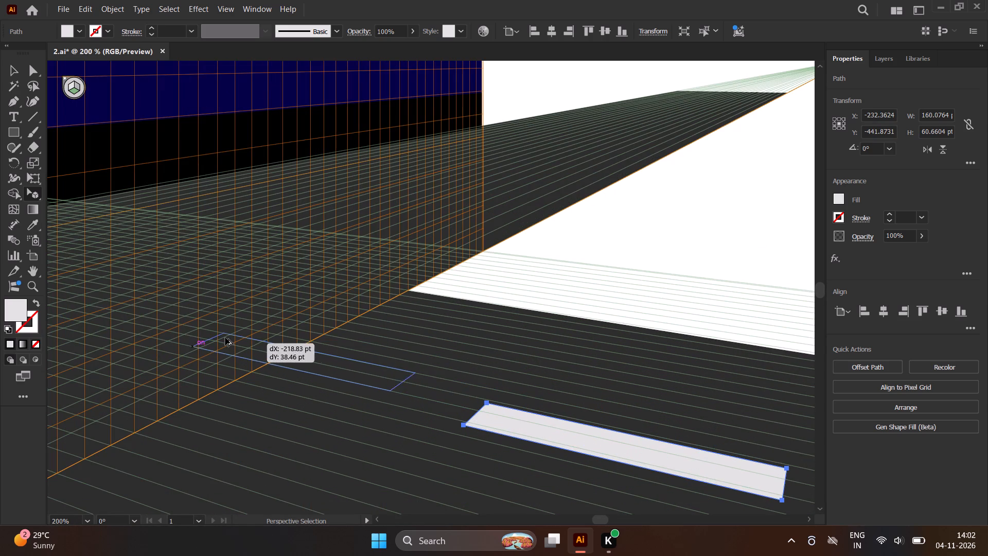
pyautogui.keyDown('alt'); pyautogui.moveTo(225, 338); pyautogui.dragTo(204, 340); pyautogui.keyUp('alt')
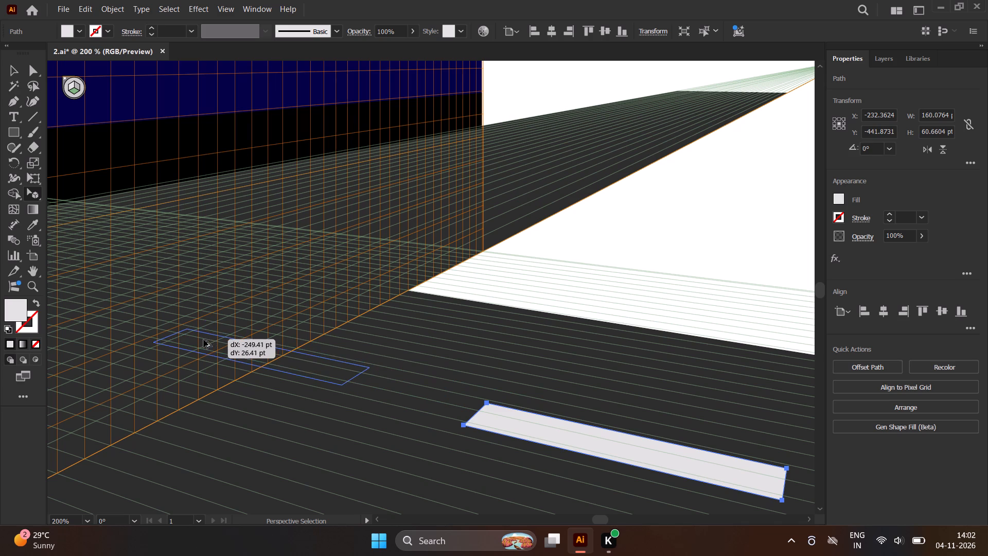
pyautogui.keyDown('alt'); pyautogui.moveTo(204, 340); pyautogui.dragTo(189, 341); pyautogui.keyUp('alt')
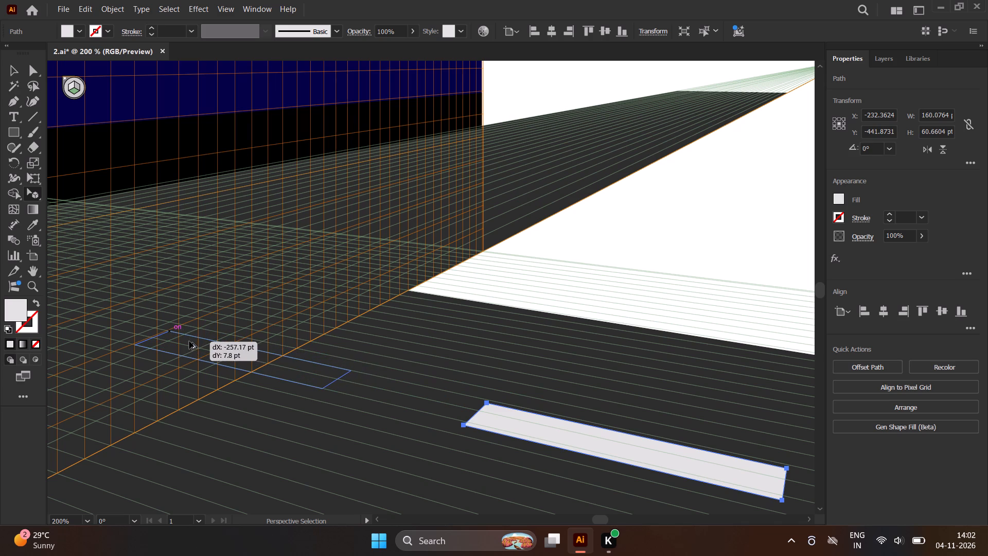
pyautogui.keyDown('alt'); pyautogui.moveTo(189, 341); pyautogui.dragTo(177, 342); pyautogui.keyUp('alt')
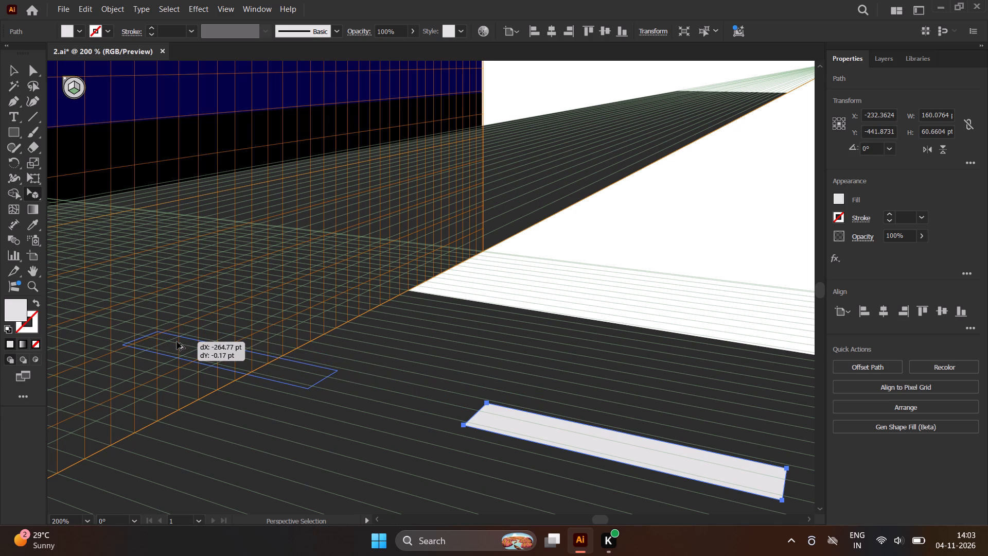
pyautogui.keyDown('alt'); pyautogui.moveTo(177, 342); pyautogui.dragTo(184, 349); pyautogui.keyUp('alt')
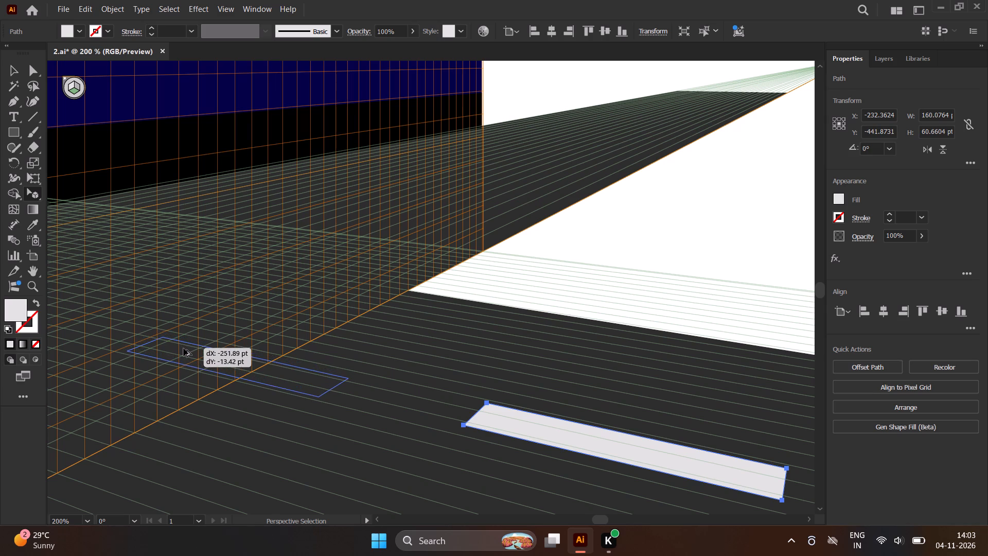
pyautogui.keyDown('alt'); pyautogui.moveTo(184, 349); pyautogui.dragTo(199, 345); pyautogui.keyUp('alt')
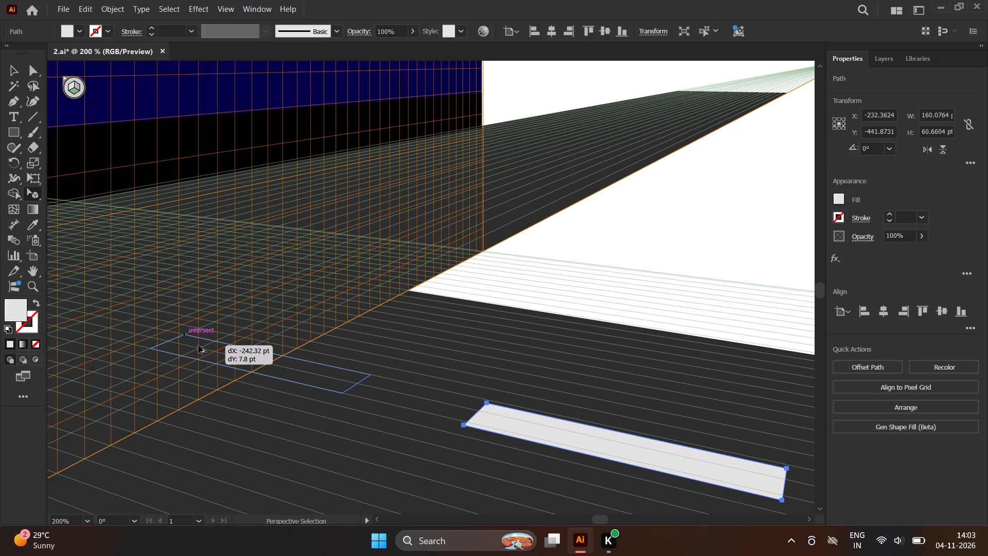
pyautogui.keyDown('alt'); pyautogui.moveTo(199, 345); pyautogui.dragTo(197, 346); pyautogui.keyUp('alt')
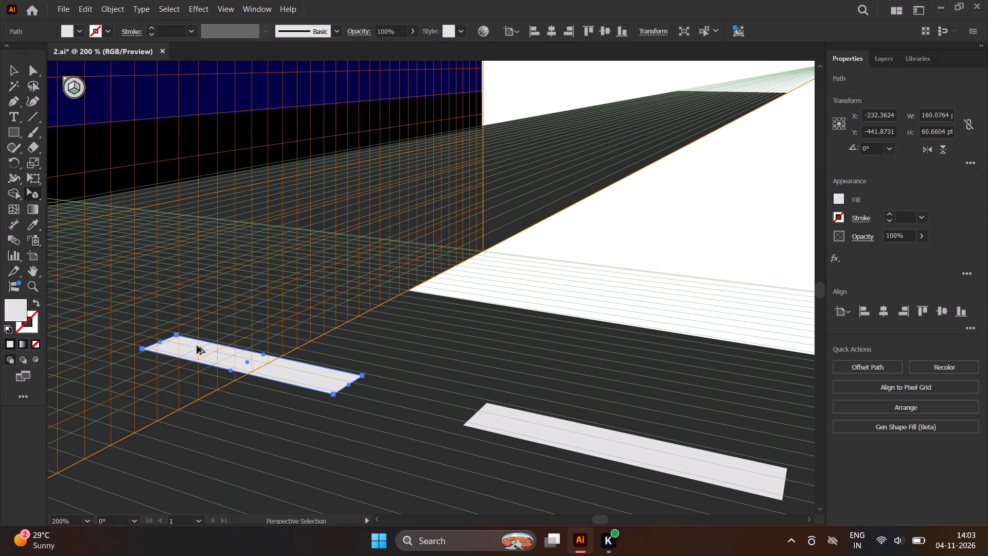
# Repeat the marking copy at the same spacing until the dashes recede nearly to the road's left vanishing point, and deselect.
pyautogui.scroll(-1, 197, 346)
pyautogui.scroll(-2, 240, 356)
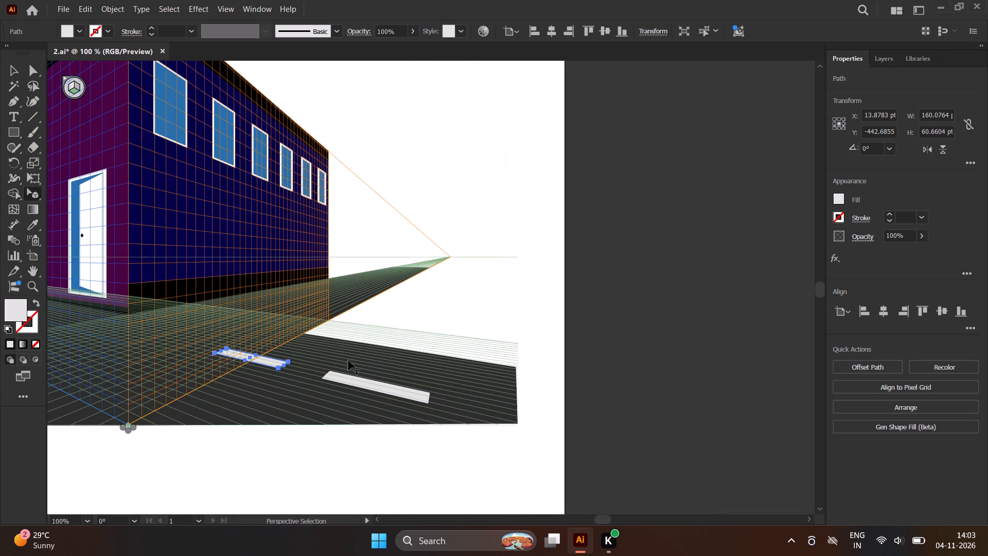
pyautogui.hotkey('ctrl', 'd')
pyautogui.hotkey('ctrl', 'd')
pyautogui.hotkey('ctrl', 'd')
pyautogui.keyDown('ctrl'); pyautogui.scroll(-2, 605, 375); pyautogui.keyUp('ctrl')
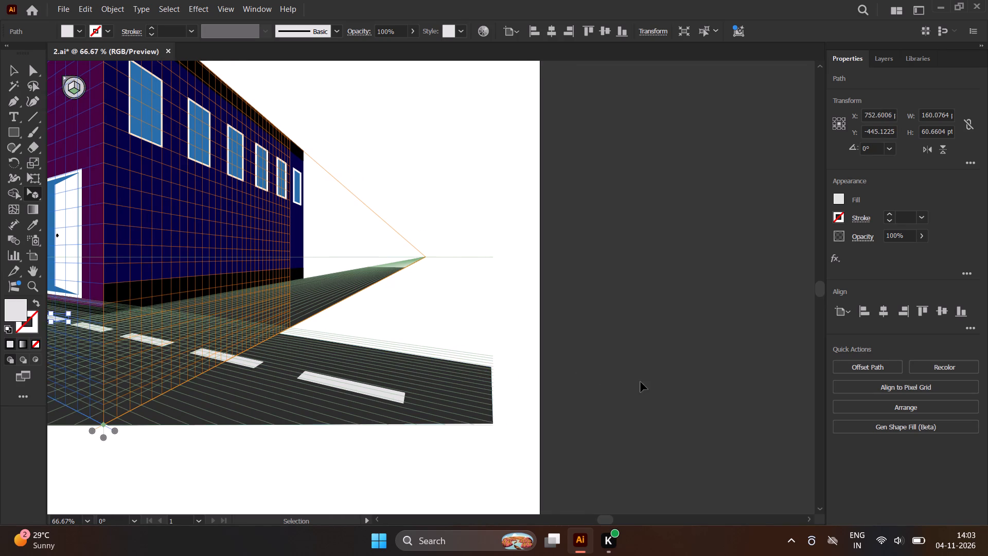
pyautogui.keyDown('ctrl'); pyautogui.scroll(-2, 641, 382); pyautogui.keyUp('ctrl')
pyautogui.scroll(-2, 692, 389)
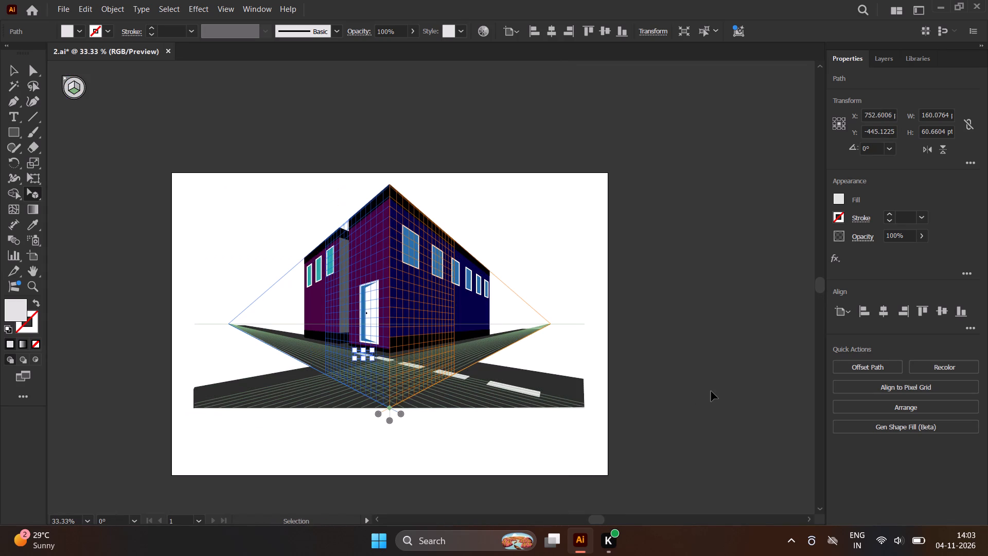
pyautogui.hotkey('ctrl', 'd')
pyautogui.hotkey('ctrl', 'd')
pyautogui.hotkey('ctrl', 'd')
pyautogui.hotkey('ctrl', 'd')
pyautogui.hotkey('ctrl', 'd')
pyautogui.hotkey('ctrl', 'd')
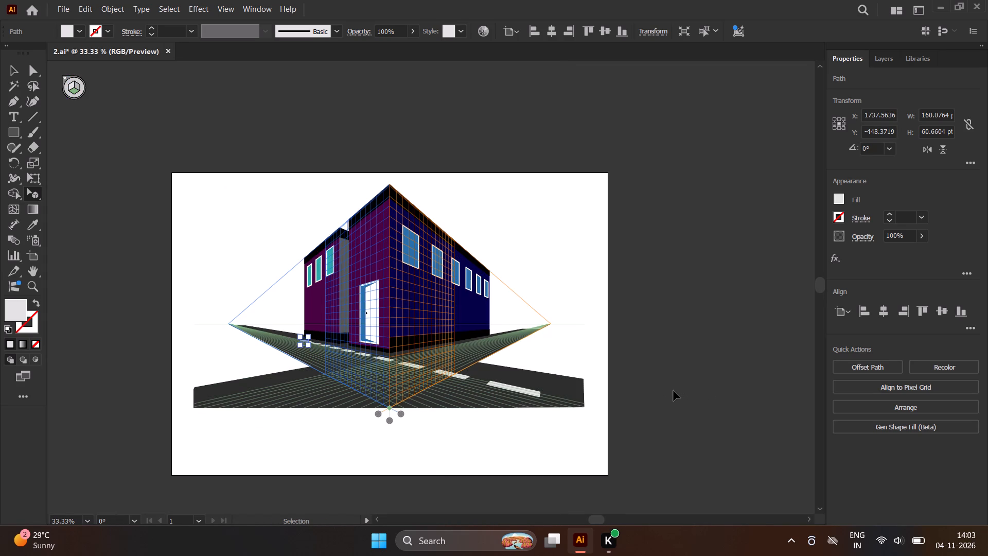
pyautogui.hotkey('ctrl', 'd')
pyautogui.hotkey('ctrl', 'd')
pyautogui.hotkey('ctrl', 'd')
pyautogui.hotkey('ctrl', 'd')
pyautogui.hotkey('ctrl', 'd')
pyautogui.hotkey('ctrl', 'd')
pyautogui.hotkey('ctrl', 'd')
pyautogui.hotkey('ctrl', 'd')
pyautogui.hotkey('ctrl', 'd')
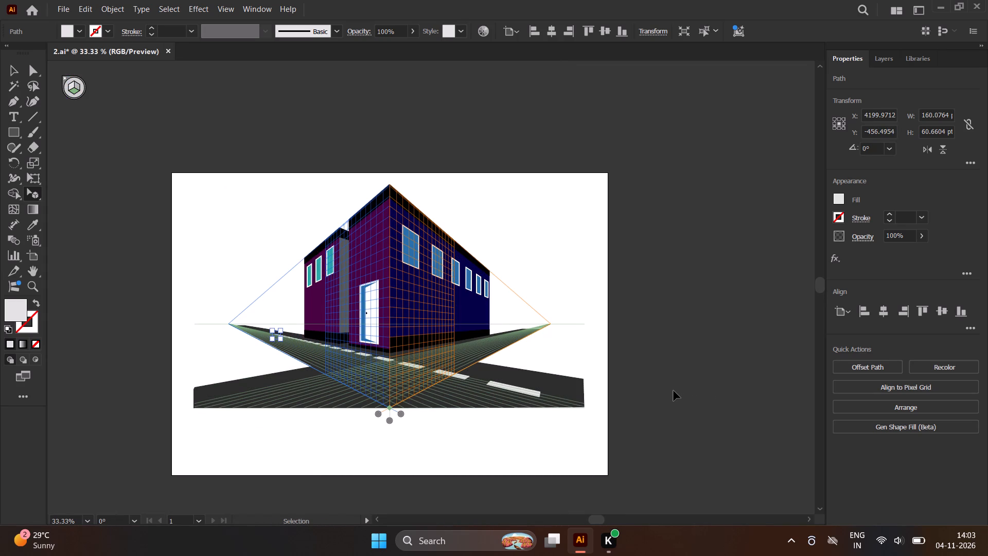
pyautogui.hotkey('ctrl', 'd')
pyautogui.hotkey('ctrl', 'd')
pyautogui.hotkey('ctrl', 'd')
pyautogui.hotkey('ctrl', 'd')
pyautogui.hotkey('ctrl', 'd')
pyautogui.hotkey('ctrl', 'd')
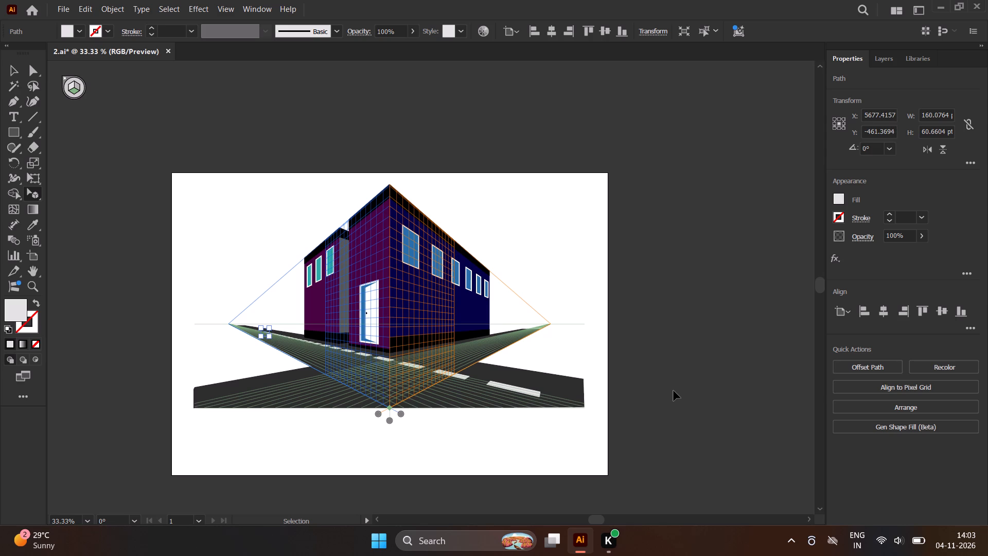
pyautogui.hotkey('ctrl', 'd')
pyautogui.hotkey('ctrl', 'd')
pyautogui.hotkey('ctrl', 'd')
pyautogui.hotkey('ctrl', 'd')
pyautogui.hotkey('ctrl', 'd')
pyautogui.hotkey('ctrl', 'd')
pyautogui.hotkey('ctrl', 'd')
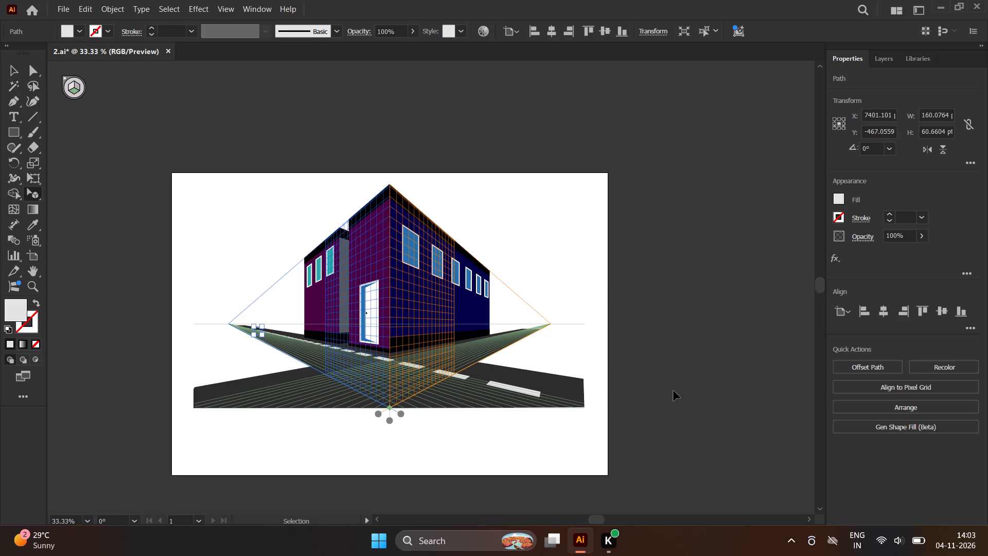
pyautogui.hotkey('ctrl', 'd')
pyautogui.hotkey('ctrl', 'd')
pyautogui.hotkey('ctrl', 'd')
pyautogui.hotkey('ctrl', 'd')
pyautogui.hotkey('ctrl', 'd')
pyautogui.hotkey('ctrl', 'd')
pyautogui.hotkey('ctrl', 'd')
pyautogui.hotkey('ctrl', 'd')
pyautogui.hotkey('ctrl', 'd')
pyautogui.hotkey('ctrl', 'd')
pyautogui.hotkey('ctrl', 'd')
pyautogui.hotkey('ctrl', 'd')
pyautogui.hotkey('ctrl', 'd')
pyautogui.hotkey('ctrl', 'd')
pyautogui.hotkey('ctrl', 'd')
pyautogui.hotkey('ctrl', 'd')
pyautogui.hotkey('ctrl', 'd')
pyautogui.hotkey('ctrl', 'd')
pyautogui.hotkey('ctrl', 'd')
pyautogui.hotkey('ctrl', 'd')
pyautogui.hotkey('ctrl', 'd')
pyautogui.hotkey('ctrl', 'd')
pyautogui.hotkey('ctrl', 'd')
pyautogui.hotkey('ctrl', 'd')
pyautogui.hotkey('ctrl', 'd')
pyautogui.hotkey('ctrl', 'd')
pyautogui.hotkey('ctrl', 'd')
pyautogui.hotkey('ctrl', 'd')
pyautogui.hotkey('ctrl', 'd')
pyautogui.hotkey('ctrl', 'd')
pyautogui.hotkey('ctrl', 'd')
pyautogui.hotkey('ctrl', 'd')
pyautogui.hotkey('ctrl', 'd')
pyautogui.hotkey('ctrl', 'd')
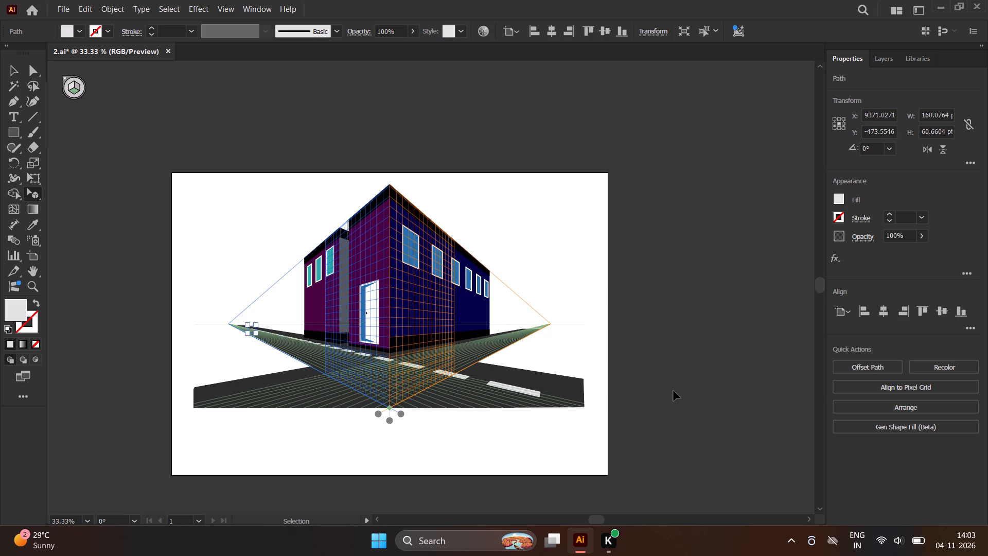
pyautogui.hotkey('ctrl', 'd')
pyautogui.hotkey('ctrl', 'd')
pyautogui.hotkey('ctrl', 'd')
pyautogui.hotkey('ctrl', 'd')
pyautogui.hotkey('ctrl', 'd')
pyautogui.hotkey('ctrl', 'd')
pyautogui.hotkey('ctrl', 'd')
pyautogui.hotkey('ctrl', 'd')
pyautogui.hotkey('ctrl', 'd')
pyautogui.hotkey('ctrl', 'd')
pyautogui.hotkey('ctrl', 'd')
pyautogui.hotkey('ctrl', 'd')
pyautogui.hotkey('ctrl', 'd')
pyautogui.hotkey('ctrl', 'd')
pyautogui.hotkey('ctrl', 'd')
pyautogui.hotkey('ctrl', 'd')
pyautogui.hotkey('ctrl', 'd')
pyautogui.hotkey('ctrl', 'd')
pyautogui.hotkey('ctrl', 'd')
pyautogui.hotkey('ctrl', 'd')
pyautogui.hotkey('ctrl', 'd')
pyautogui.hotkey('ctrl', 'd')
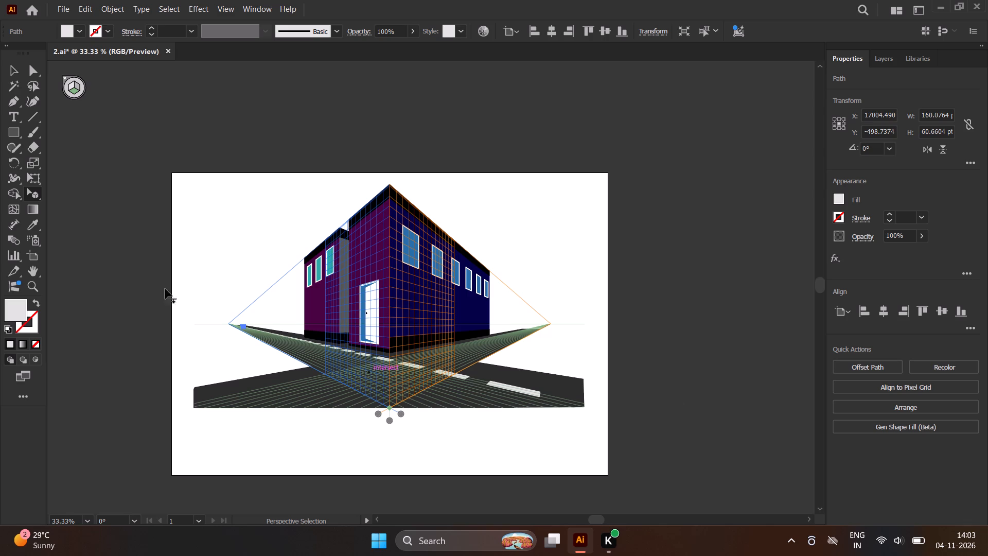
pyautogui.click(6, 72)
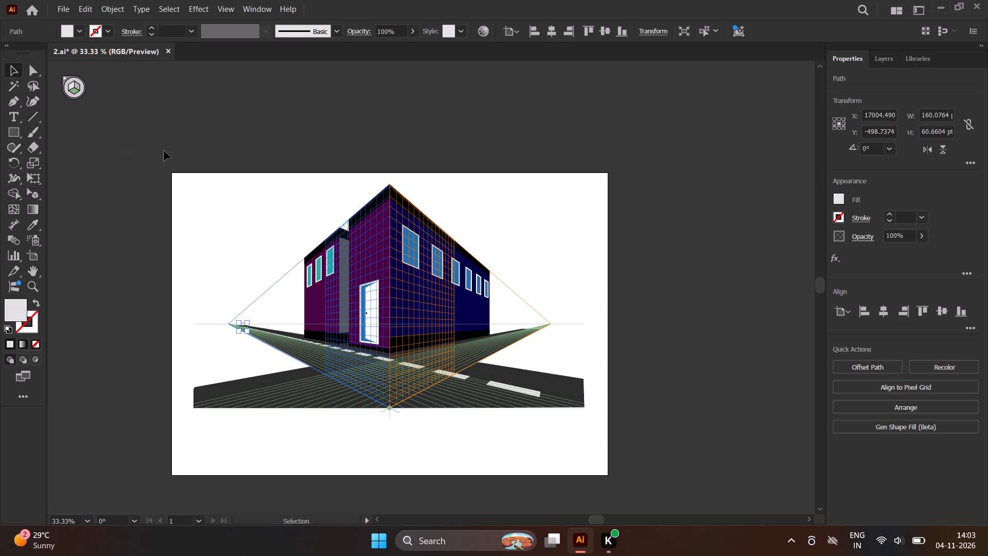
pyautogui.click(165, 151)
# Examine the receding road dashes up close near the road's left vanishing point and against the whole scene.
pyautogui.scroll(6, 252, 303)
pyautogui.scroll(1, 230, 373)
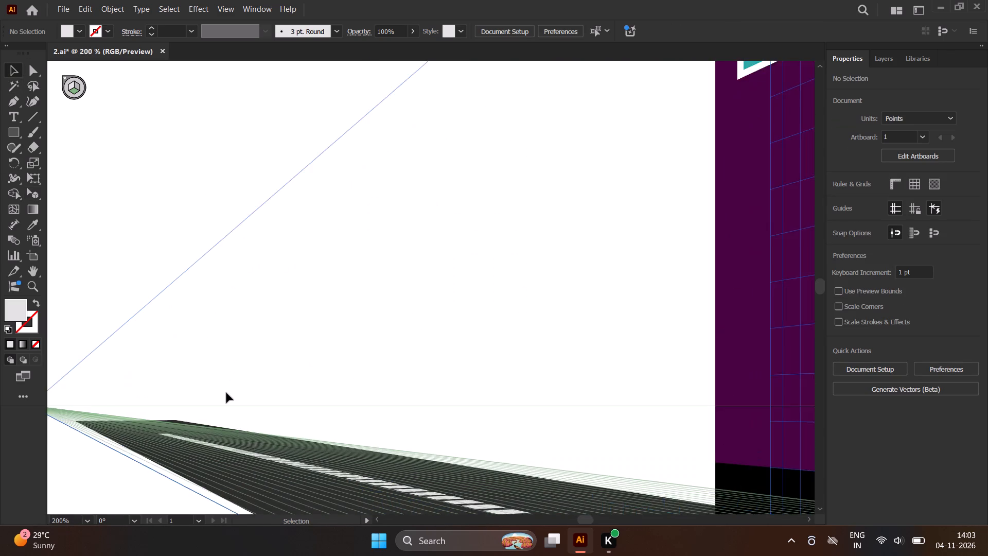
pyautogui.scroll(1, 226, 393)
pyautogui.scroll(3, 218, 503)
pyautogui.scroll(3, 276, 424)
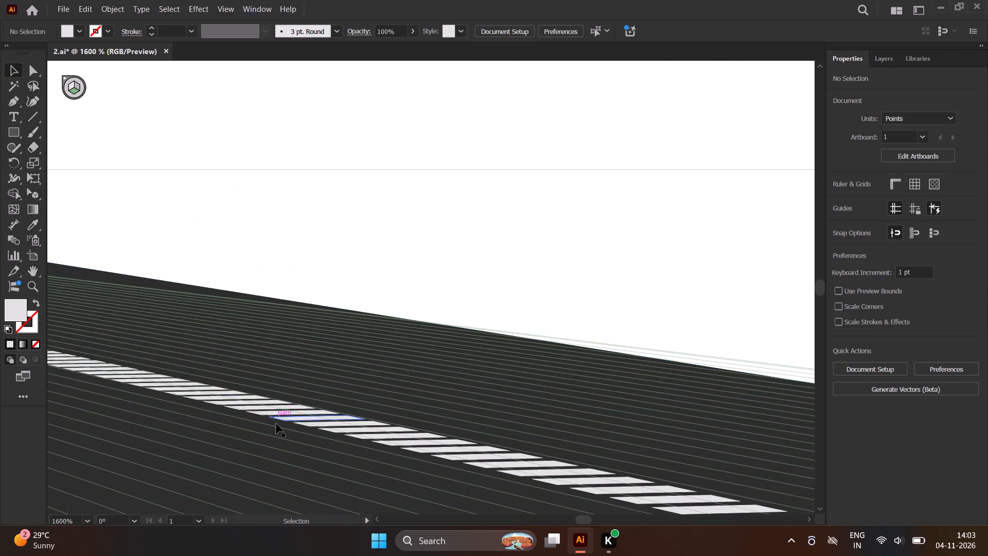
pyautogui.scroll(4, 268, 351)
pyautogui.scroll(-2, 315, 364)
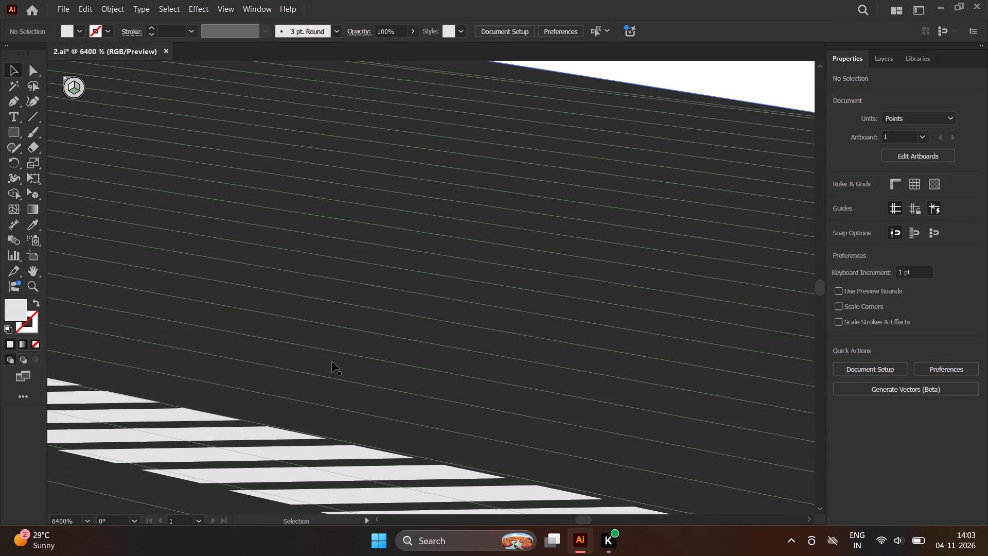
pyautogui.scroll(4, 110, 472)
pyautogui.scroll(-1, 111, 470)
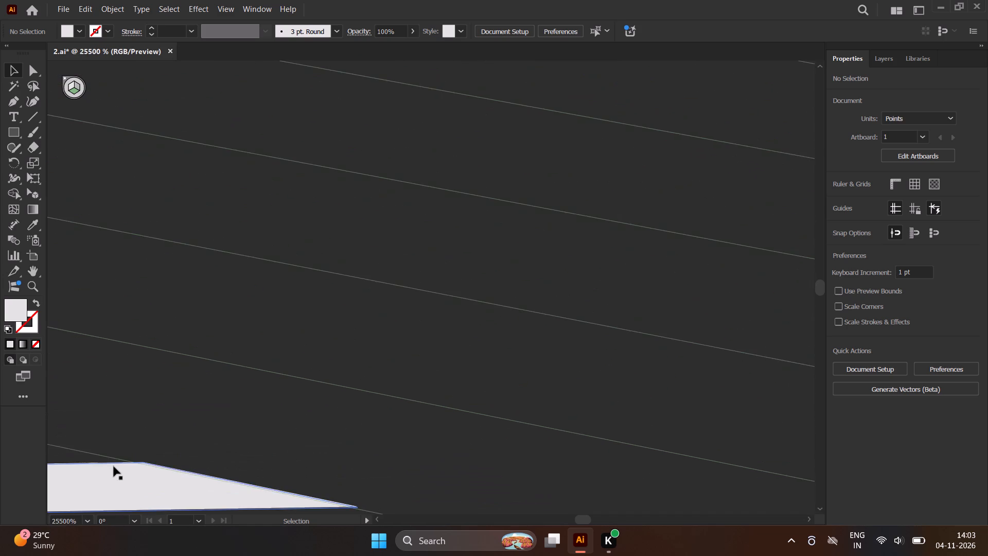
pyautogui.scroll(-5, 114, 466)
pyautogui.scroll(-2, 244, 412)
pyautogui.scroll(1, 242, 412)
pyautogui.scroll(-2, 239, 410)
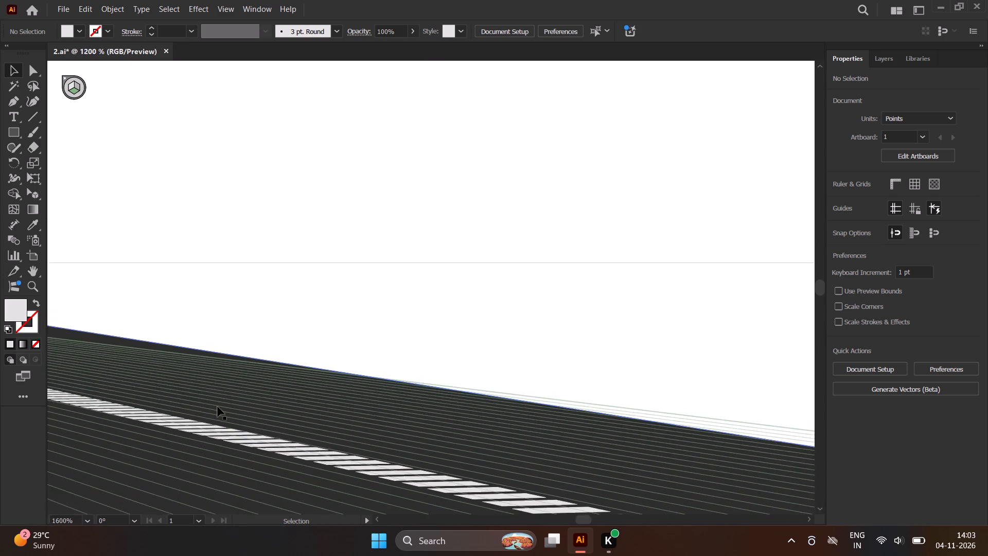
pyautogui.scroll(-6, 218, 407)
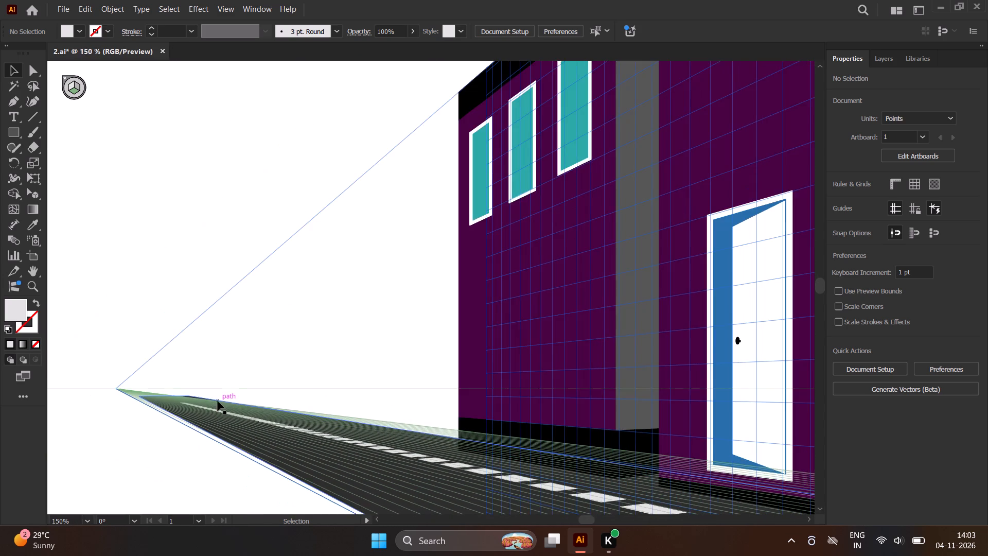
pyautogui.scroll(-4, 218, 401)
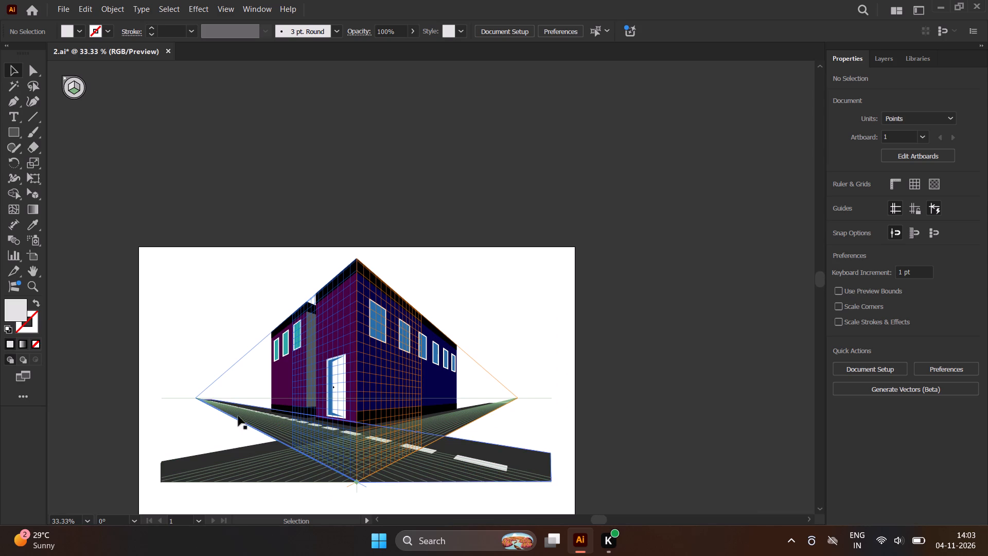
# Draw a light grey perspective rectangle about 50 by 177 pt as the first centre dash near the crossing road's left end.
pyautogui.scroll(-1, 258, 397)
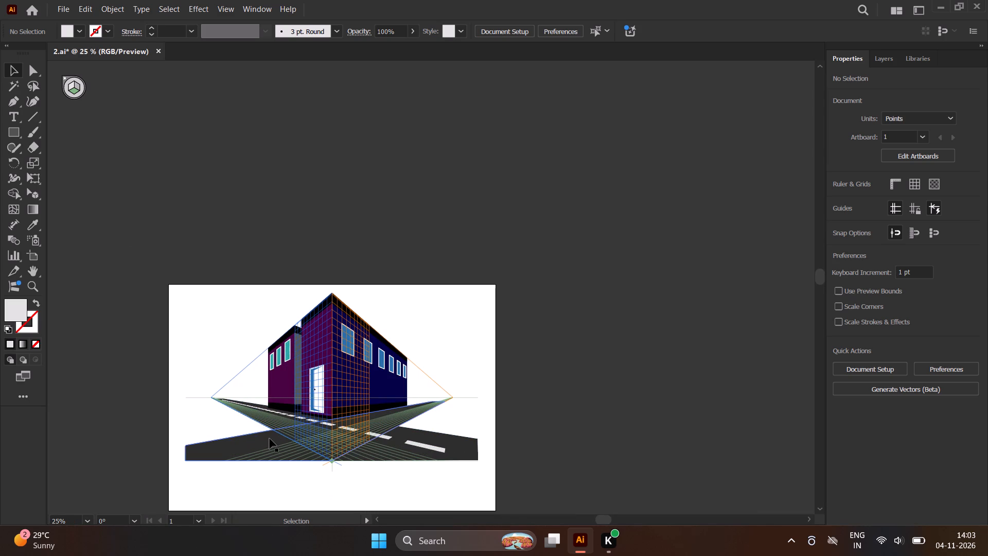
pyautogui.scroll(2, 242, 465)
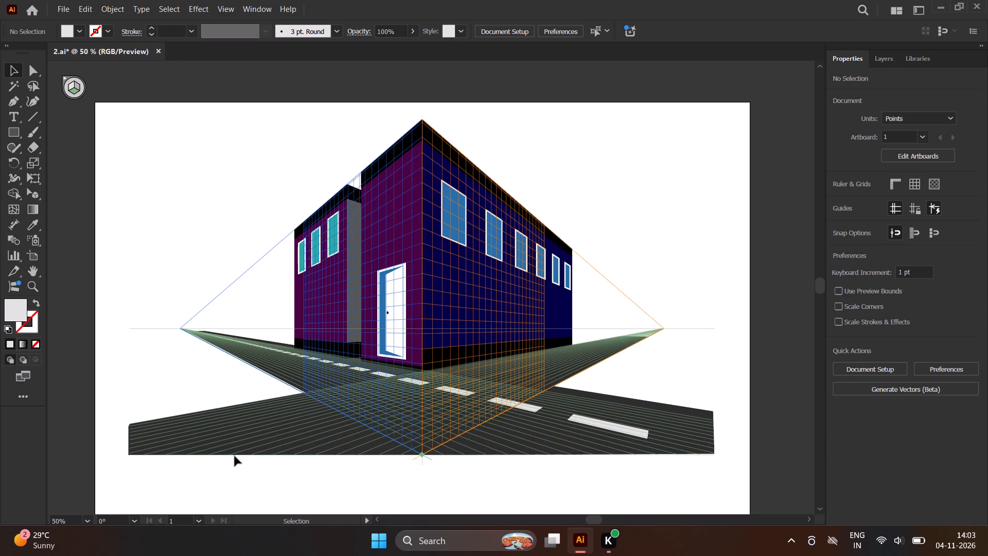
pyautogui.click(7, 136)
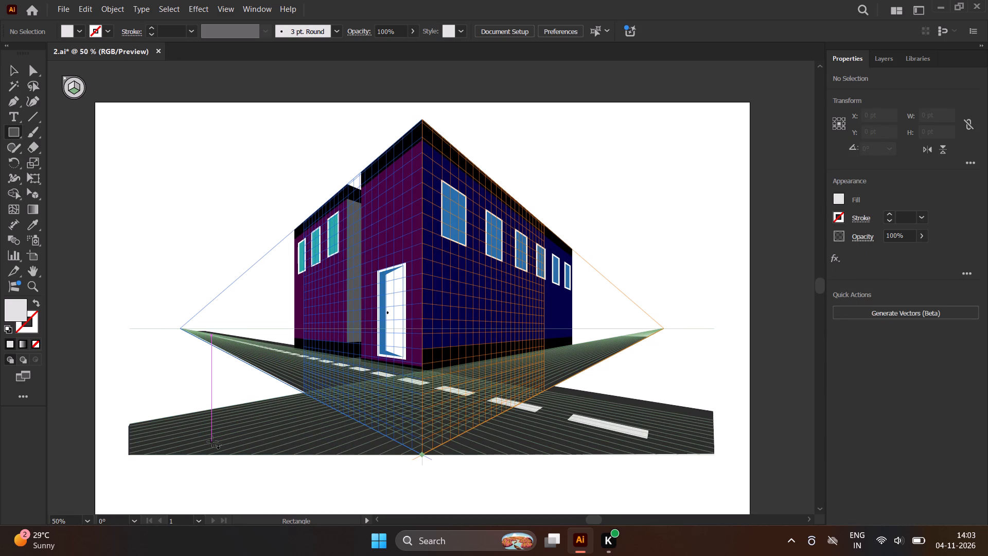
pyautogui.moveTo(228, 438); pyautogui.dragTo(275, 440)
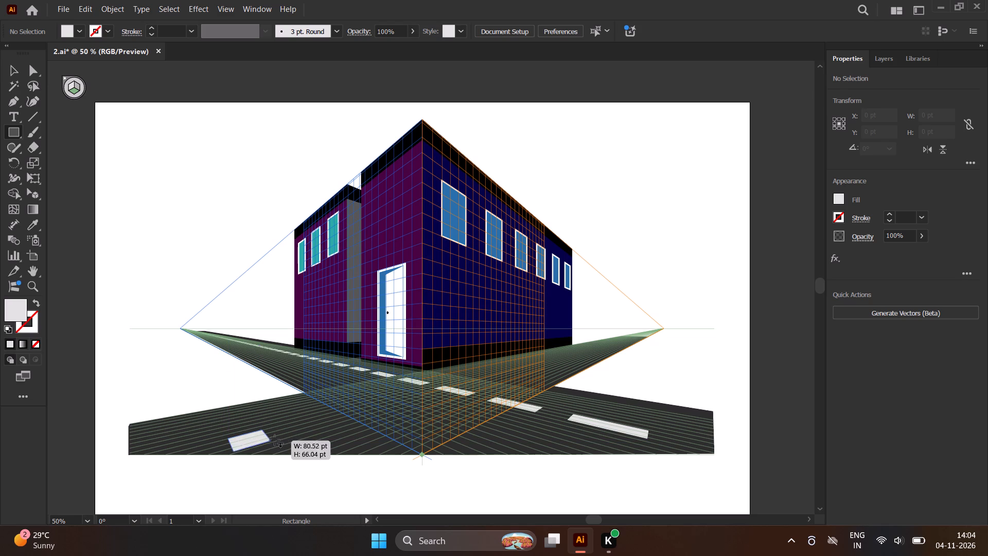
pyautogui.moveTo(275, 440); pyautogui.dragTo(305, 426)
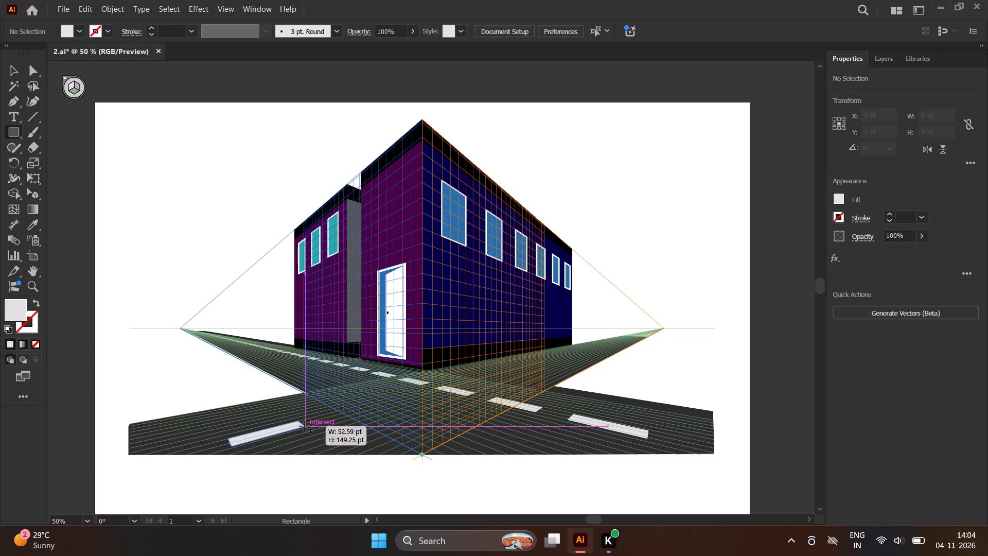
pyautogui.moveTo(305, 426); pyautogui.dragTo(316, 423)
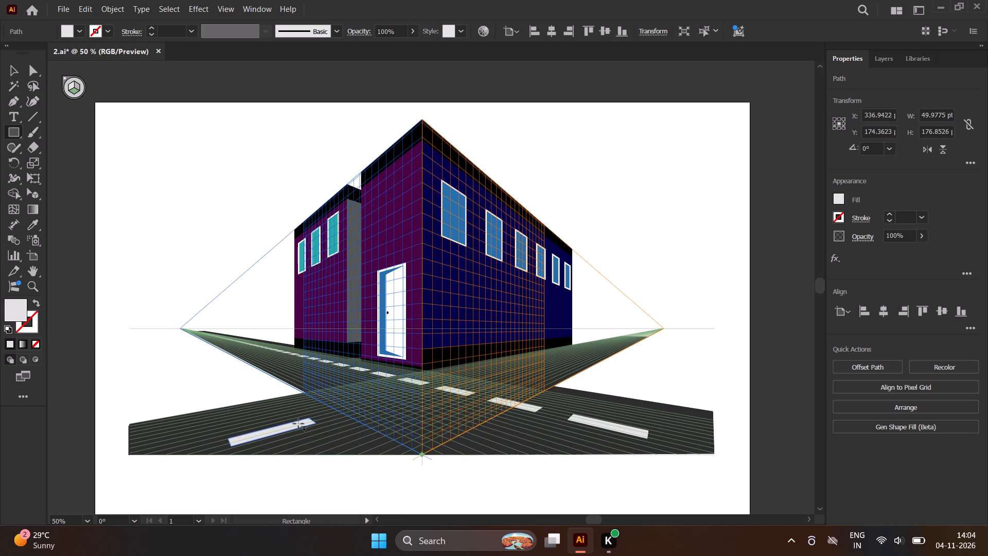
pyautogui.press('v')
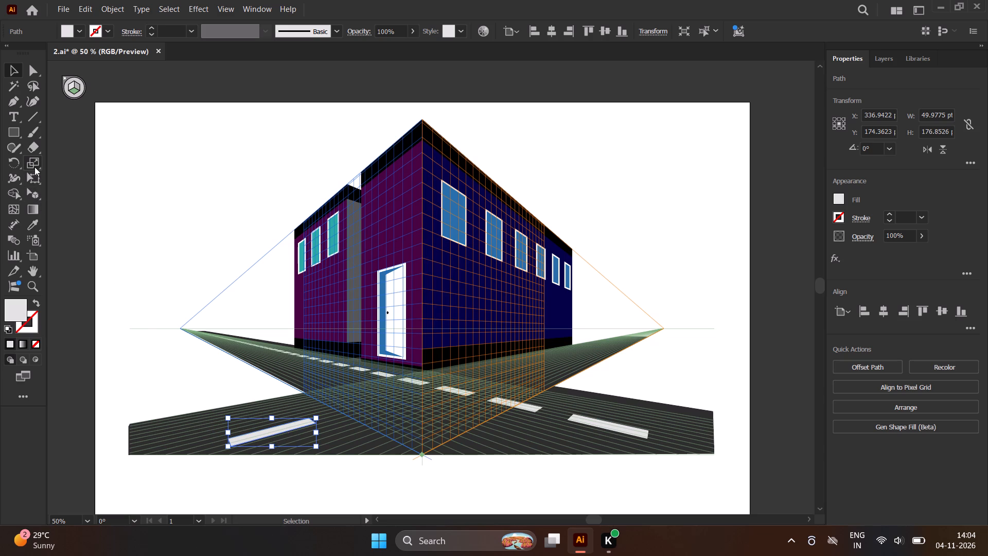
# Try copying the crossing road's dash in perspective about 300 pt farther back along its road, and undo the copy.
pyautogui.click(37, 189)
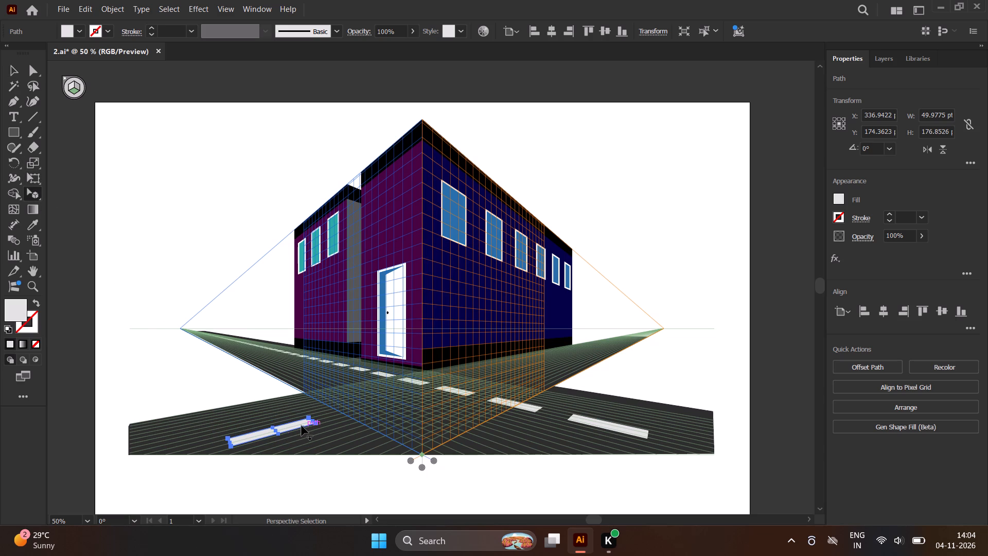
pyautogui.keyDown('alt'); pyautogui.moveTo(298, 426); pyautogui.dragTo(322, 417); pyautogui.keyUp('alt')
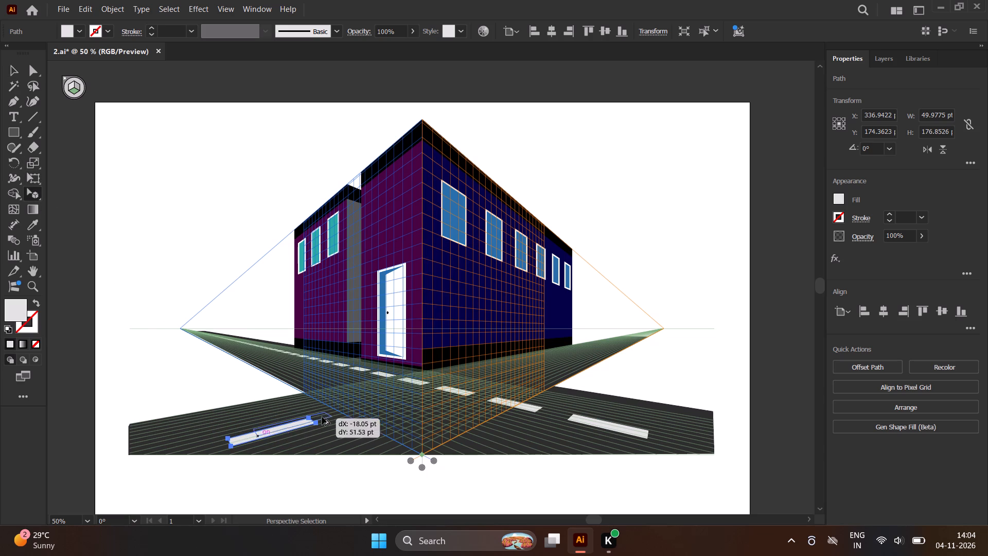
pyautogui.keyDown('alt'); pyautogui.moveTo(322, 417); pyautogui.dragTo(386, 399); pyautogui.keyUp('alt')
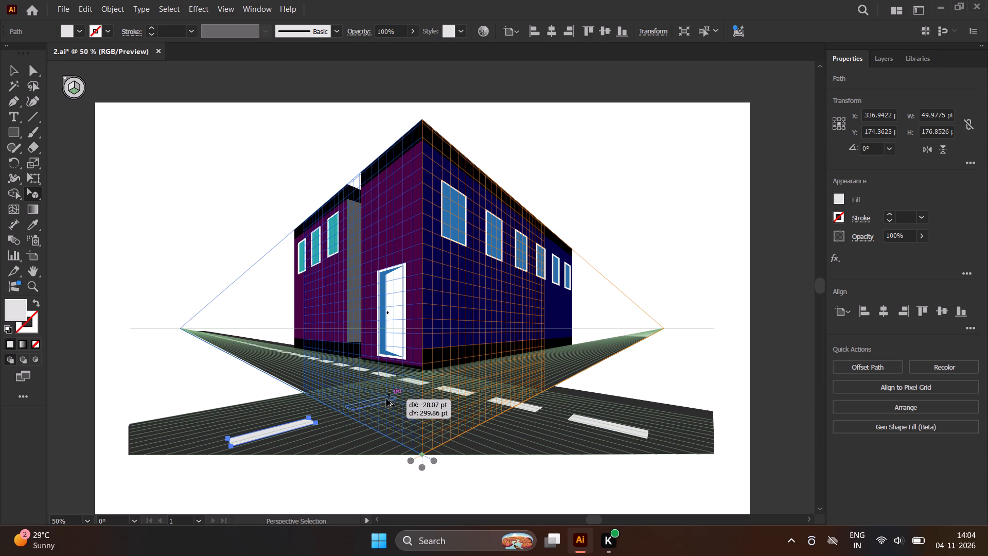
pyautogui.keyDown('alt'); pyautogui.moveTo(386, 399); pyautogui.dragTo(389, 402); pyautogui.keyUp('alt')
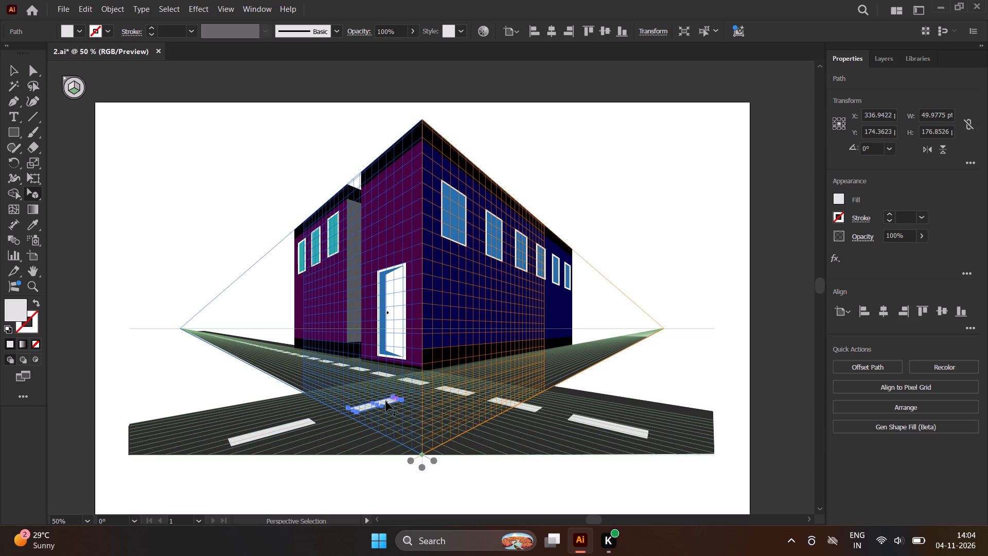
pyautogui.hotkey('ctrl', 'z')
# Copy the crossing road's dash in perspective about 311 pt farther back along the same road, leaving a gap.
pyautogui.scroll(5, 337, 413)
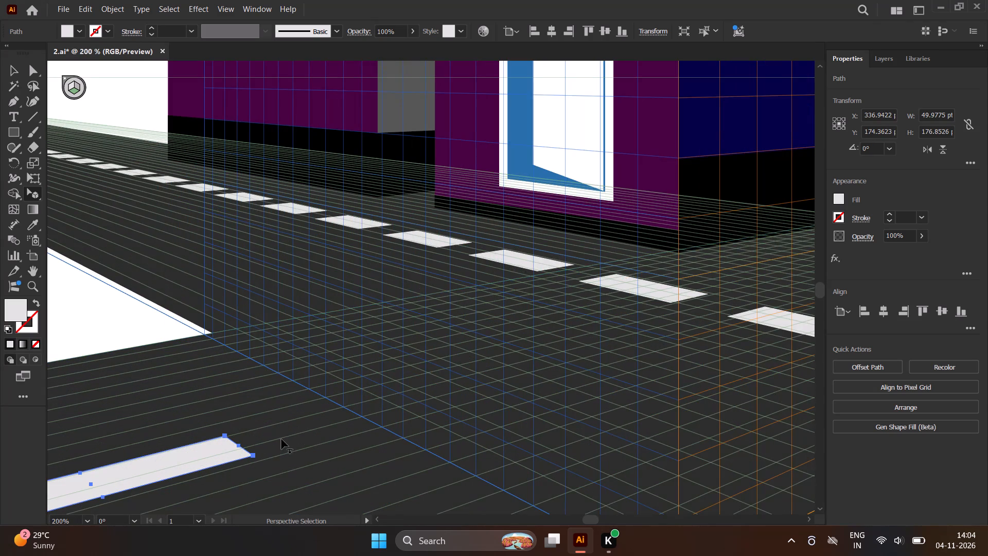
pyautogui.keyDown('alt'); pyautogui.moveTo(213, 448); pyautogui.dragTo(253, 437); pyautogui.keyUp('alt')
pyautogui.keyDown('alt'); pyautogui.moveTo(253, 437); pyautogui.dragTo(560, 354); pyautogui.keyUp('alt')
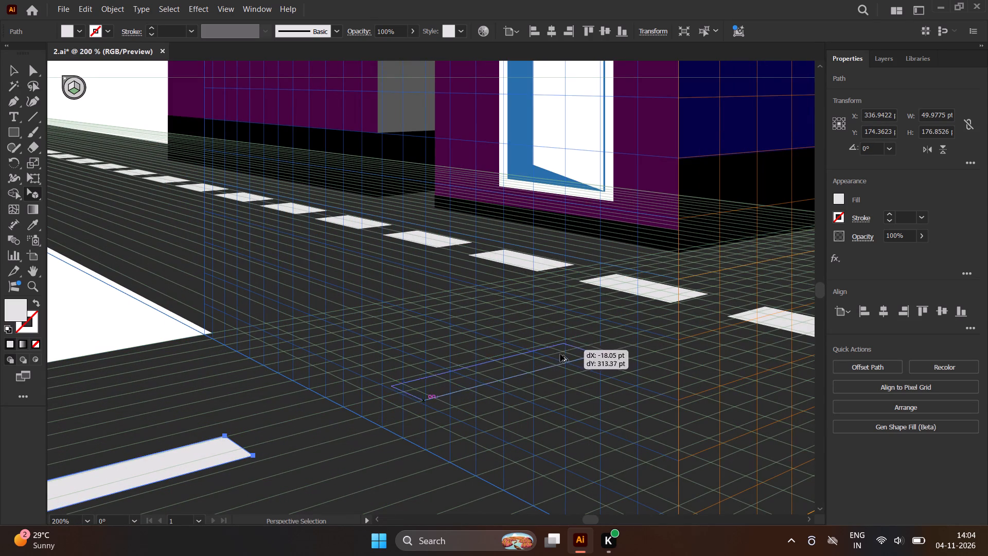
pyautogui.keyDown('alt'); pyautogui.moveTo(560, 354); pyautogui.dragTo(582, 348); pyautogui.keyUp('alt')
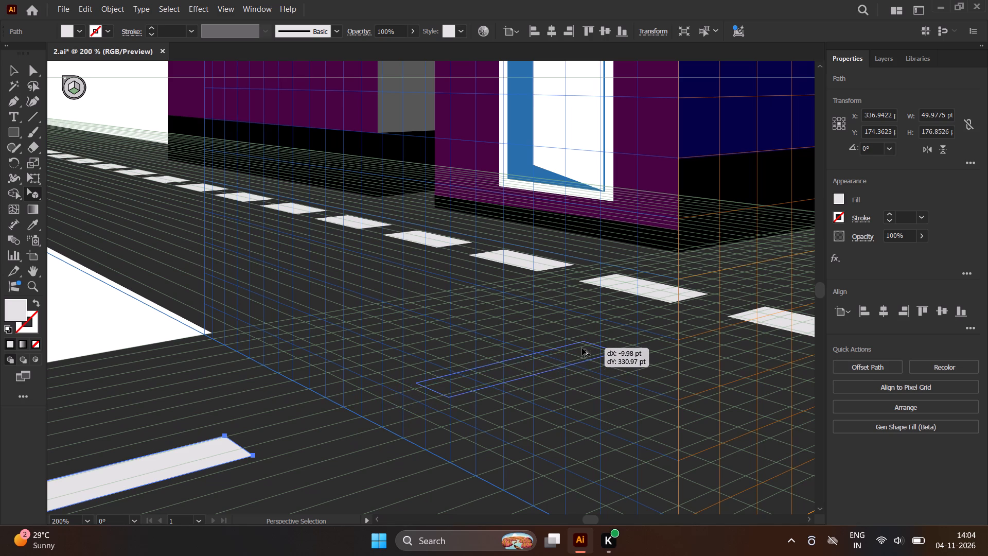
pyautogui.keyDown('alt'); pyautogui.moveTo(582, 348); pyautogui.dragTo(575, 356); pyautogui.keyUp('alt')
# Repeat the dash copy at the same spacing until the dashes recede nearly to the crossing road's right vanishing point, and deselect.
pyautogui.scroll(-4, 385, 391)
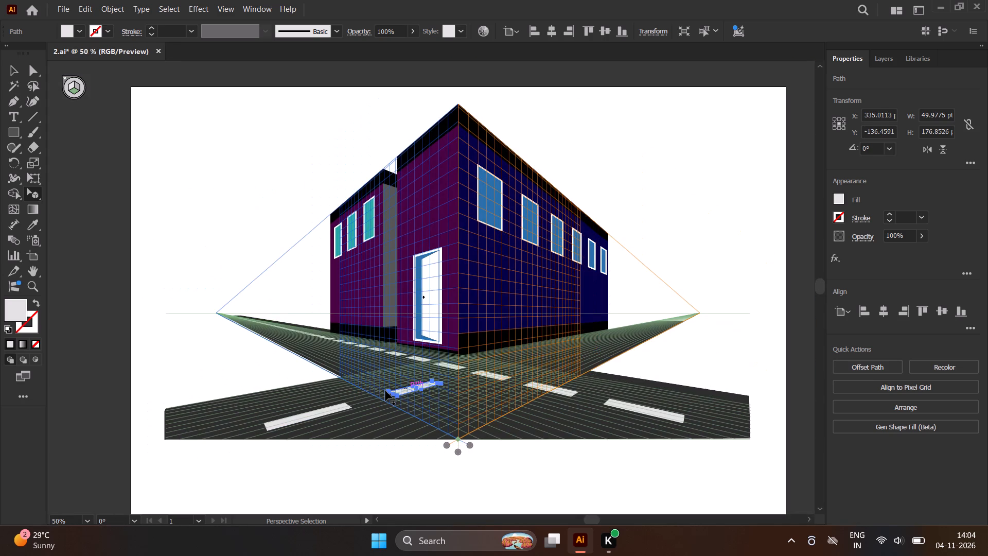
pyautogui.hotkey('ctrl', 'd')
pyautogui.hotkey('ctrl', 'd')
pyautogui.hotkey('ctrl', 'd')
pyautogui.hotkey('ctrl', 'd')
pyautogui.hotkey('ctrl', 'd')
pyautogui.hotkey('ctrl', 'd')
pyautogui.hotkey('ctrl', 'd')
pyautogui.hotkey('ctrl', 'd')
pyautogui.hotkey('ctrl', 'd')
pyautogui.hotkey('ctrl', 'd')
pyautogui.hotkey('ctrl', 'd')
pyautogui.hotkey('ctrl', 'd')
pyautogui.hotkey('ctrl', 'd')
pyautogui.hotkey('ctrl', 'd')
pyautogui.hotkey('ctrl', 'd')
pyautogui.hotkey('ctrl', 'd')
pyautogui.hotkey('ctrl', 'd')
pyautogui.hotkey('ctrl', 'd')
pyautogui.hotkey('ctrl', 'd')
pyautogui.hotkey('ctrl', 'd')
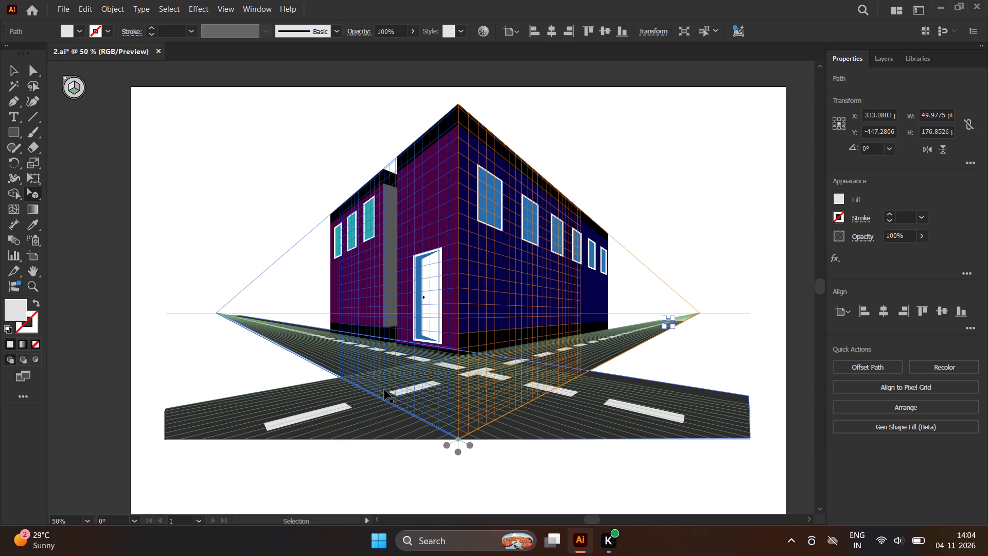
pyautogui.press('v')
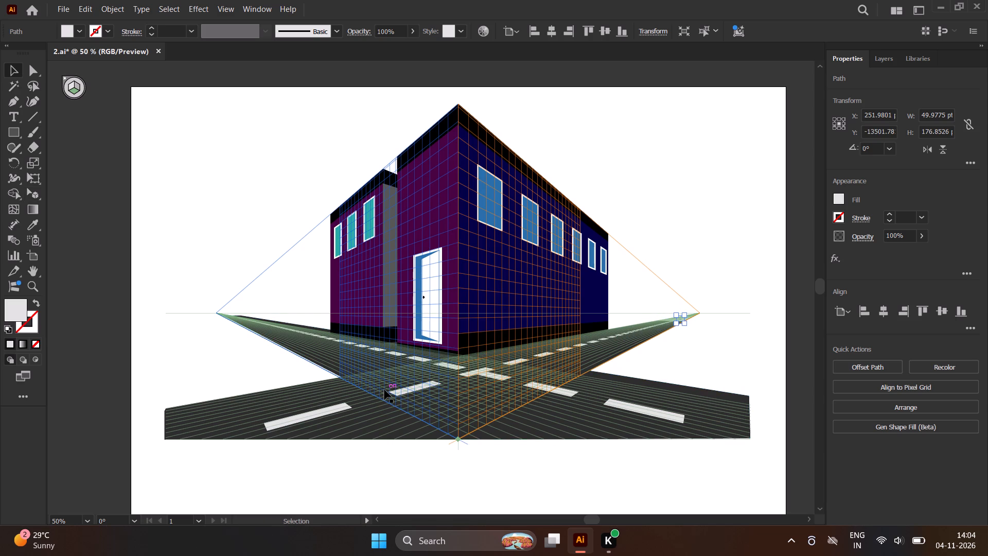
pyautogui.click(749, 286)
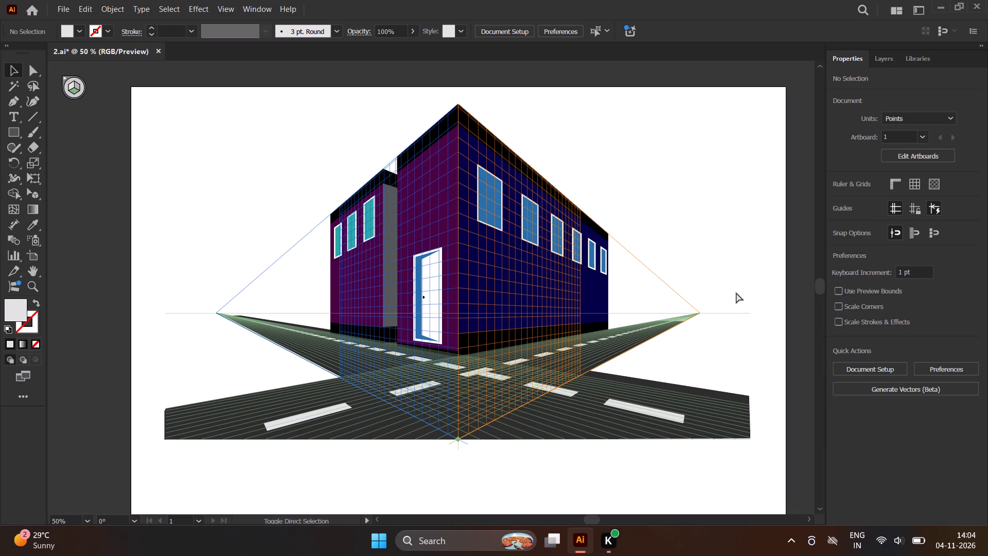
# Hide the perspective grid.
pyautogui.hotkey('ctrl', 'shift', 'i')
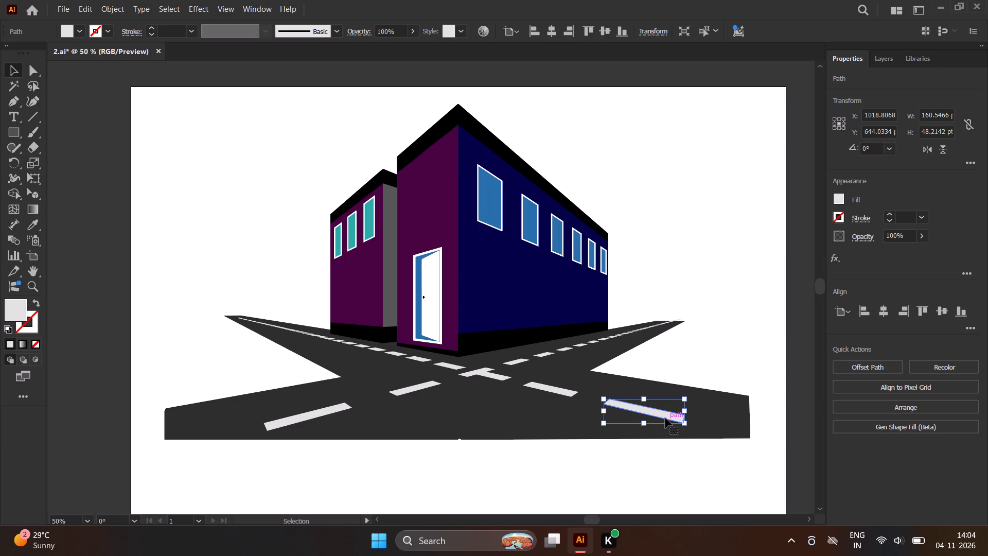
# Extend the selection from the nearest dash of the left-receding road to its next two dashes, up to the one at the crossing.
pyautogui.keyDown('shift'); pyautogui.click(543, 387); pyautogui.keyUp('shift')
pyautogui.keyDown('shift'); pyautogui.scroll(1, 459, 362); pyautogui.keyUp('shift')
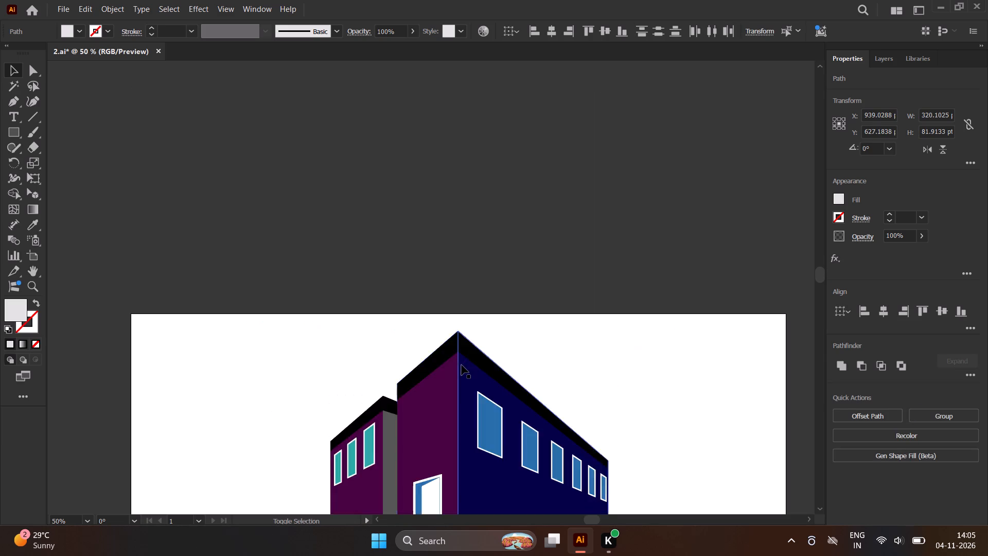
pyautogui.keyDown('shift'); pyautogui.scroll(1, 462, 365); pyautogui.keyUp('shift')
pyautogui.keyDown('shift'); pyautogui.scroll(-2, 463, 366); pyautogui.keyUp('shift')
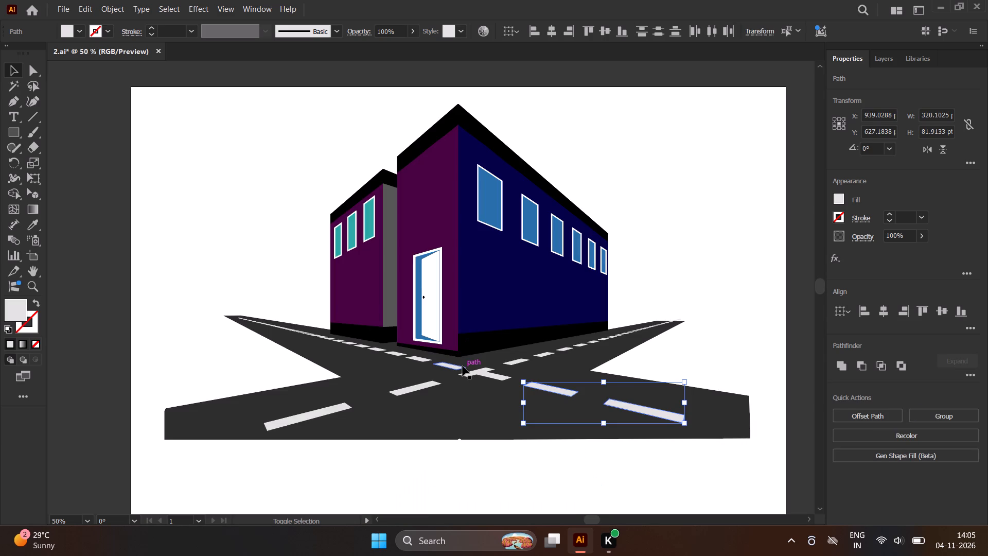
pyautogui.scroll(3, 401, 350)
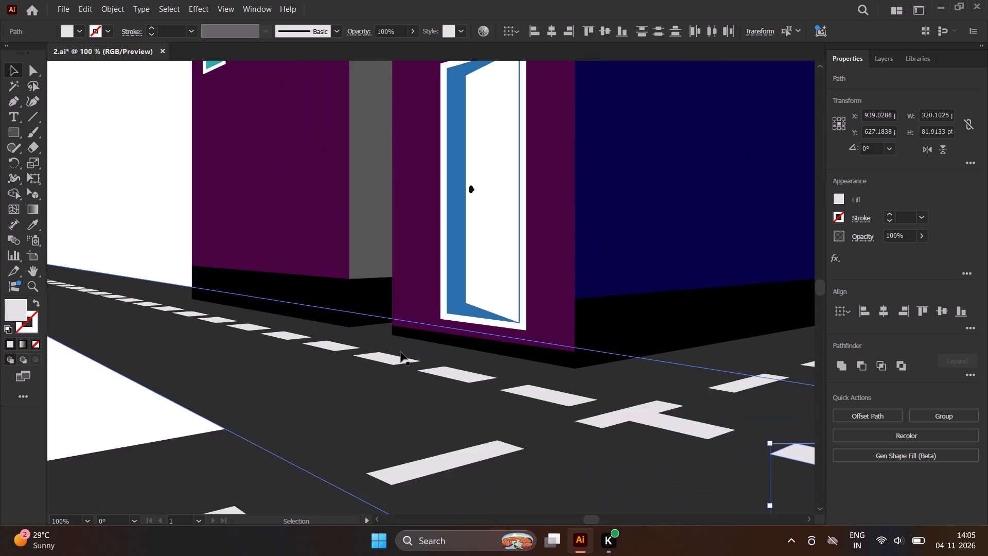
pyautogui.scroll(1, 401, 352)
pyautogui.keyDown('shift'); pyautogui.click(783, 454); pyautogui.keyUp('shift')
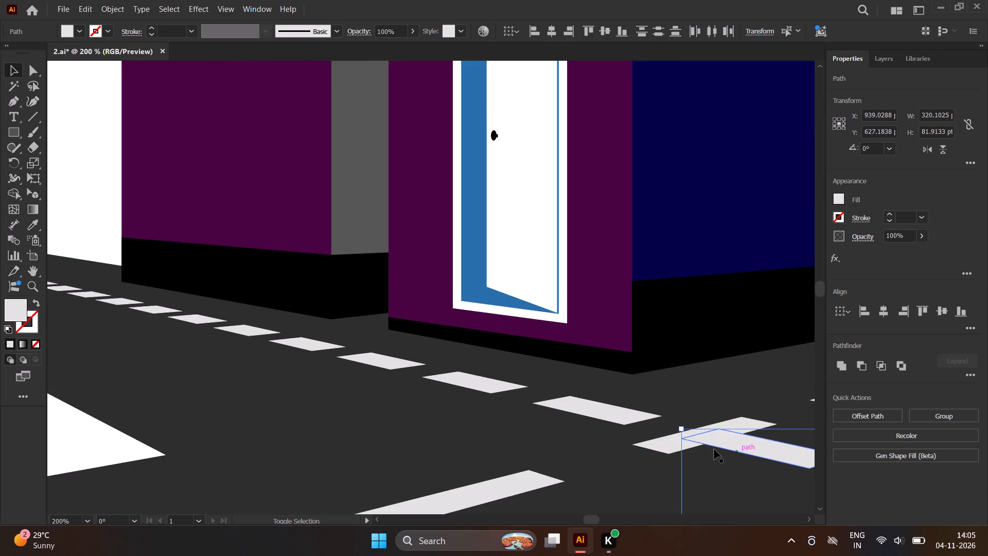
# Add the same road's dashes in front of the purple walls to the selection, continuing just past the rear wing's outer corner.
pyautogui.keyDown('shift'); pyautogui.click(610, 411); pyautogui.keyUp('shift')
pyautogui.keyDown('shift'); pyautogui.click(485, 382); pyautogui.keyUp('shift')
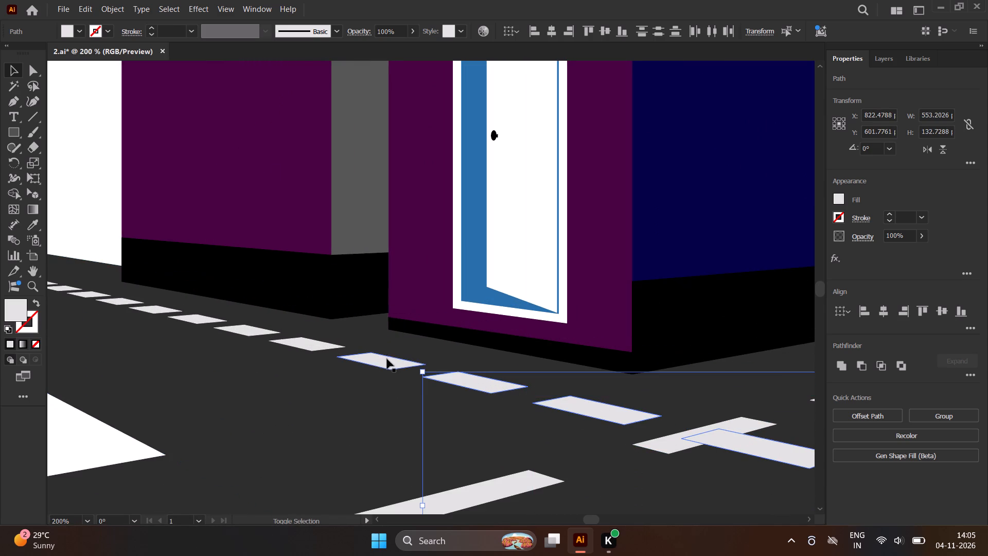
pyautogui.keyDown('shift'); pyautogui.click(372, 359); pyautogui.keyUp('shift')
pyautogui.keyDown('shift'); pyautogui.click(312, 346); pyautogui.keyUp('shift')
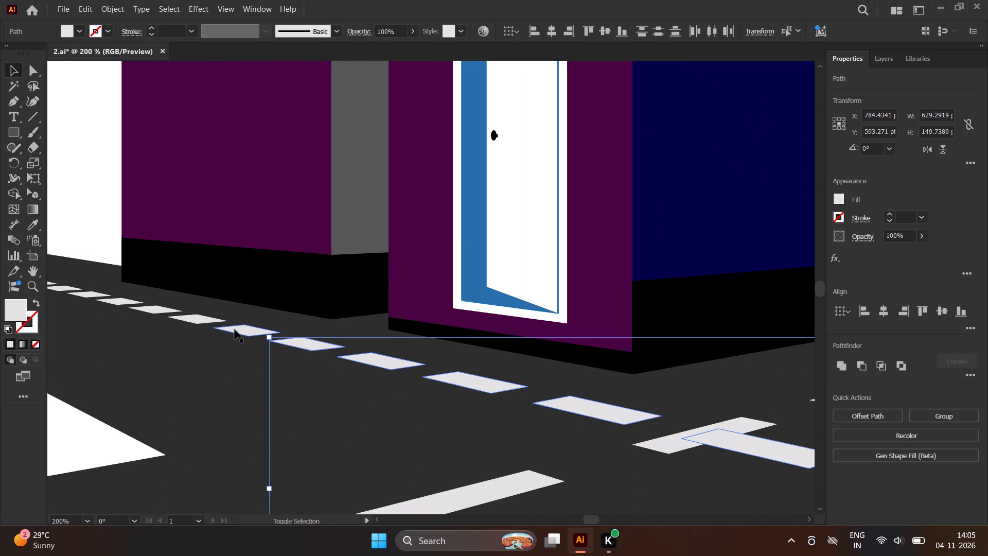
pyautogui.keyDown('shift'); pyautogui.click(235, 329); pyautogui.keyUp('shift')
pyautogui.keyDown('shift'); pyautogui.click(191, 319); pyautogui.keyUp('shift')
pyautogui.keyDown('shift'); pyautogui.click(151, 306); pyautogui.keyUp('shift')
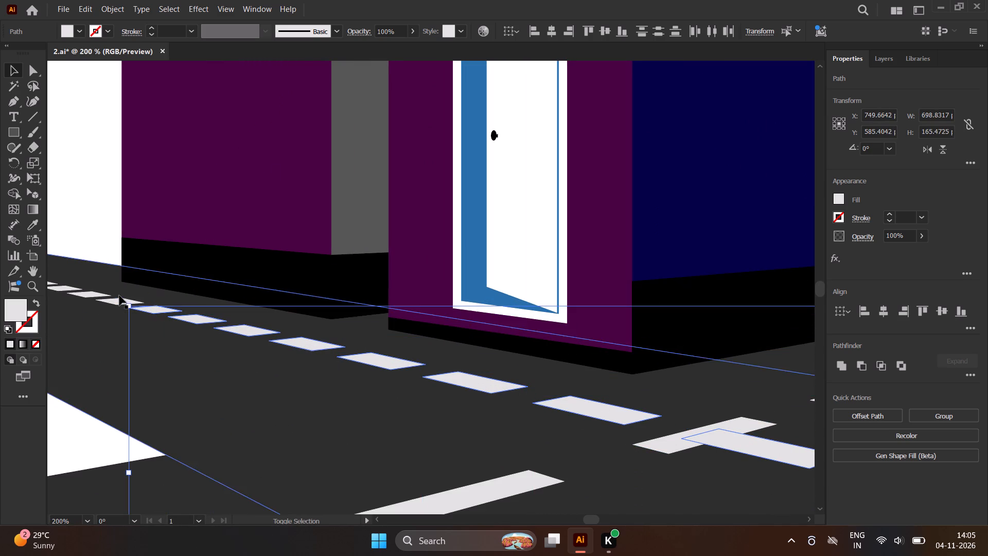
pyautogui.keyDown('shift'); pyautogui.click(112, 304); pyautogui.keyUp('shift')
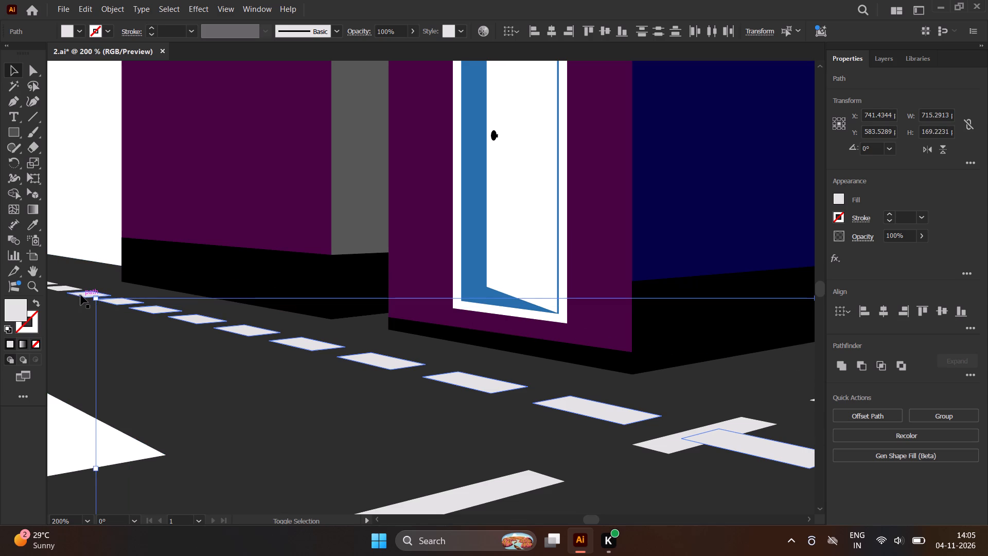
pyautogui.keyDown('shift'); pyautogui.click(81, 295); pyautogui.keyUp('shift')
pyautogui.keyDown('shift'); pyautogui.click(57, 289); pyautogui.keyUp('shift')
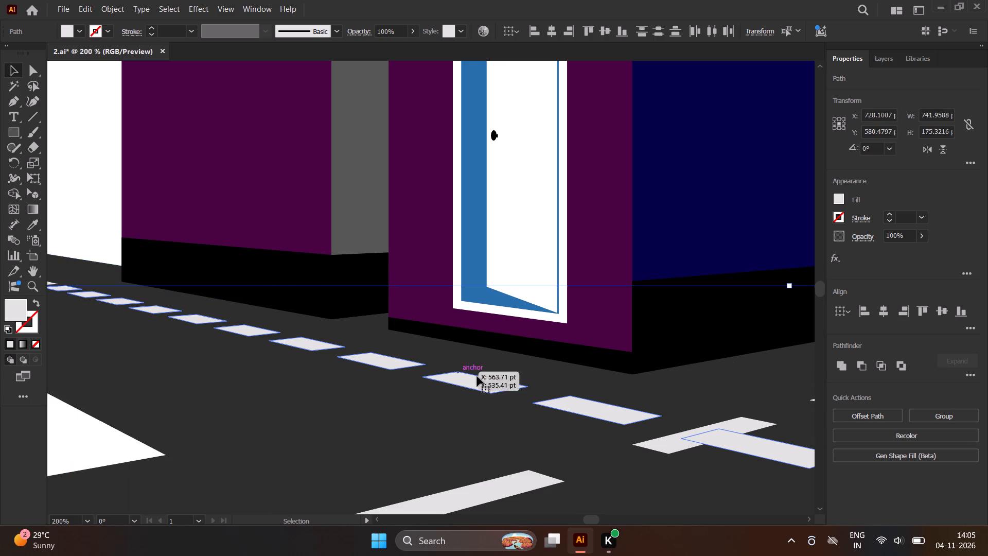
# Add the next twelve consecutive dashes beyond the rear wing to the selection, working toward the left vanishing point.
pyautogui.scroll(-2, 737, 474)
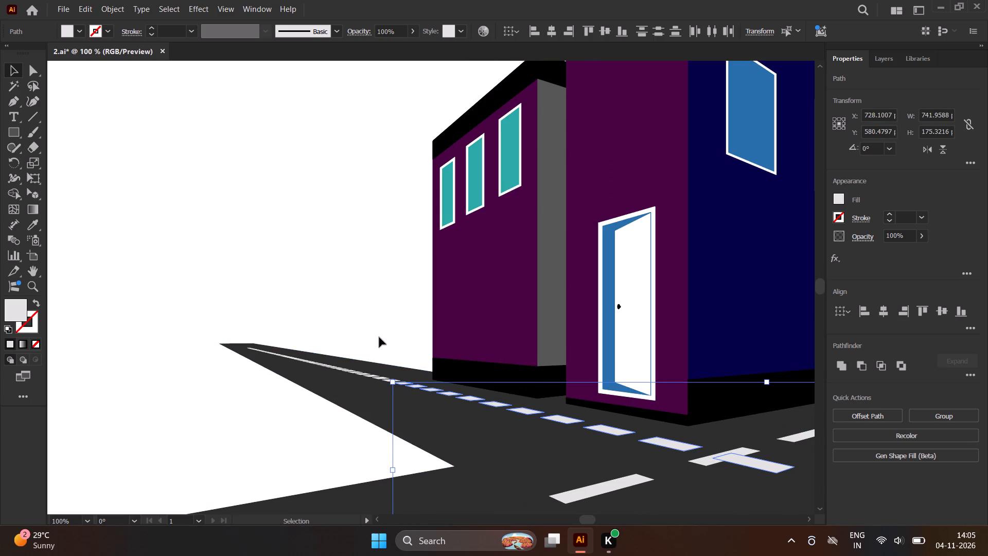
pyautogui.scroll(2, 379, 337)
pyautogui.scroll(3, 240, 370)
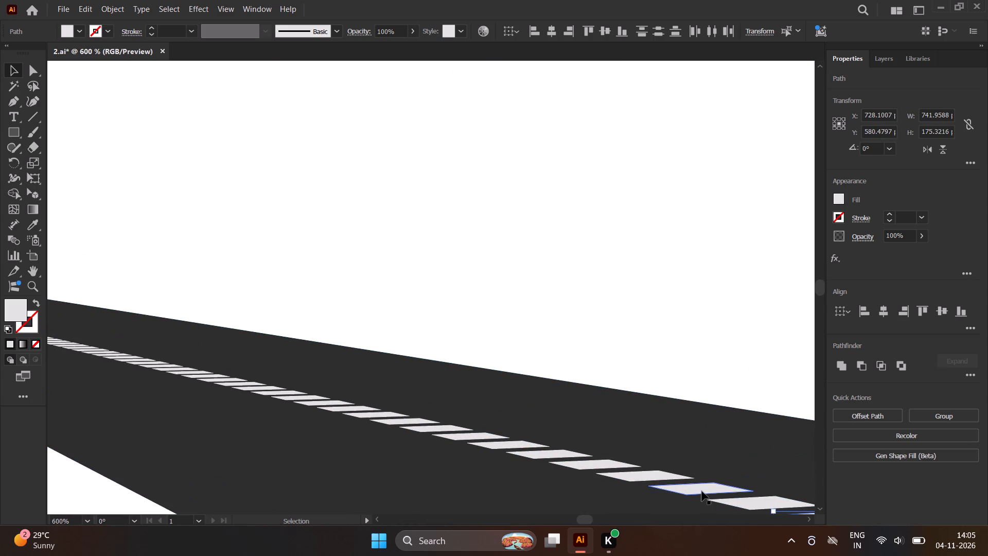
pyautogui.scroll(-1, 542, 396)
pyautogui.scroll(1, 704, 474)
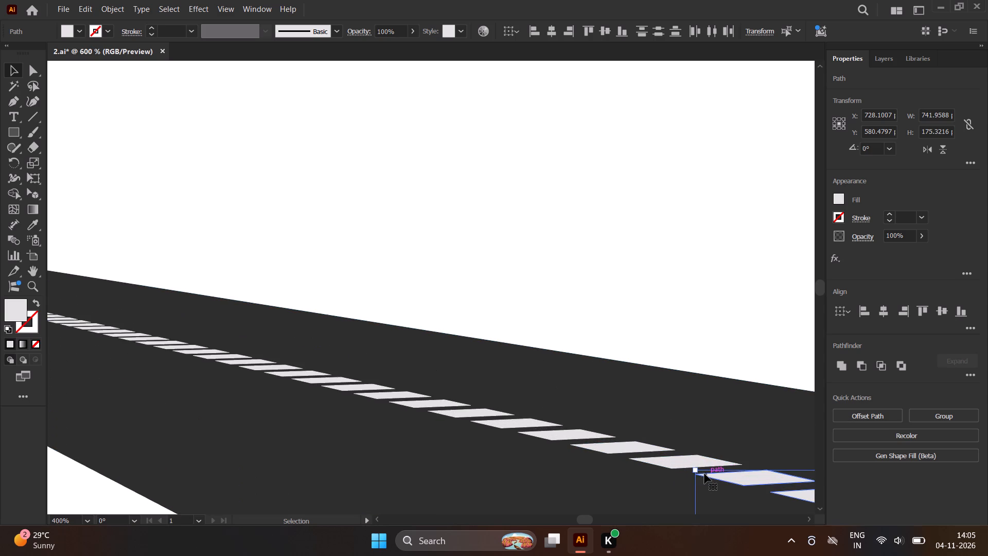
pyautogui.scroll(1, 704, 474)
pyautogui.keyDown('shift'); pyautogui.click(650, 461); pyautogui.keyUp('shift')
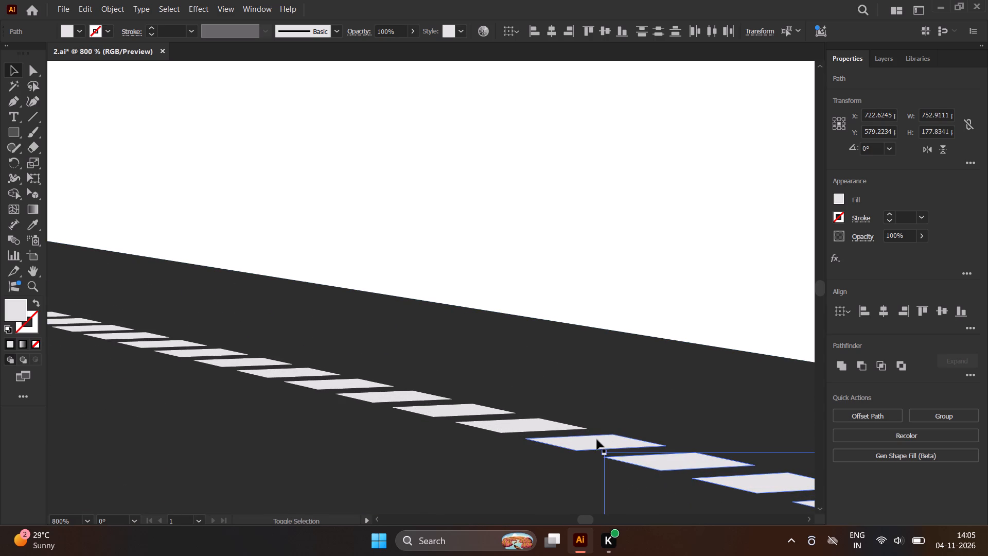
pyautogui.keyDown('shift'); pyautogui.click(597, 439); pyautogui.keyUp('shift')
pyautogui.keyDown('shift'); pyautogui.click(525, 425); pyautogui.keyUp('shift')
pyautogui.keyDown('shift'); pyautogui.click(452, 407); pyautogui.keyUp('shift')
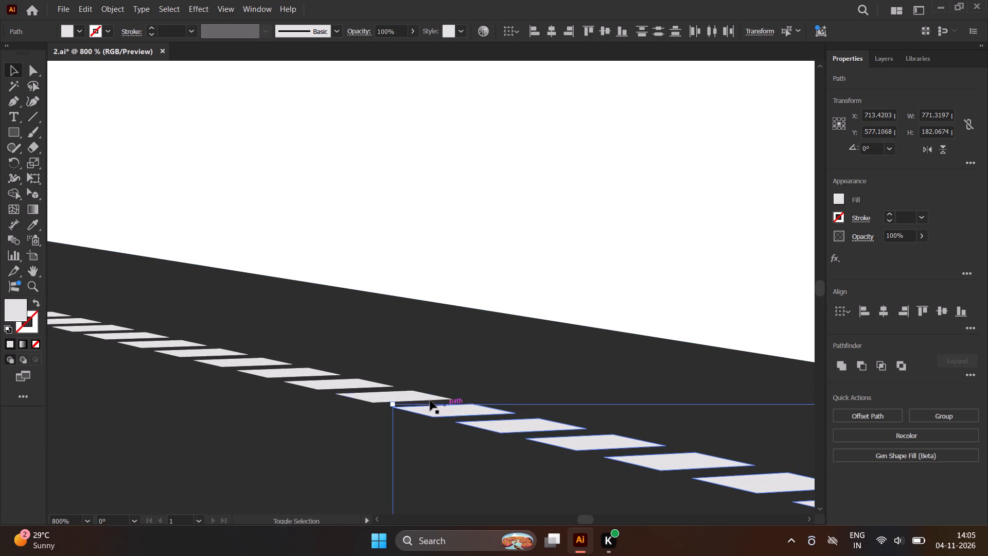
pyautogui.keyDown('shift'); pyautogui.click(407, 395); pyautogui.keyUp('shift')
pyautogui.keyDown('shift'); pyautogui.click(335, 379); pyautogui.keyUp('shift')
pyautogui.keyDown('shift'); pyautogui.click(294, 369); pyautogui.keyUp('shift')
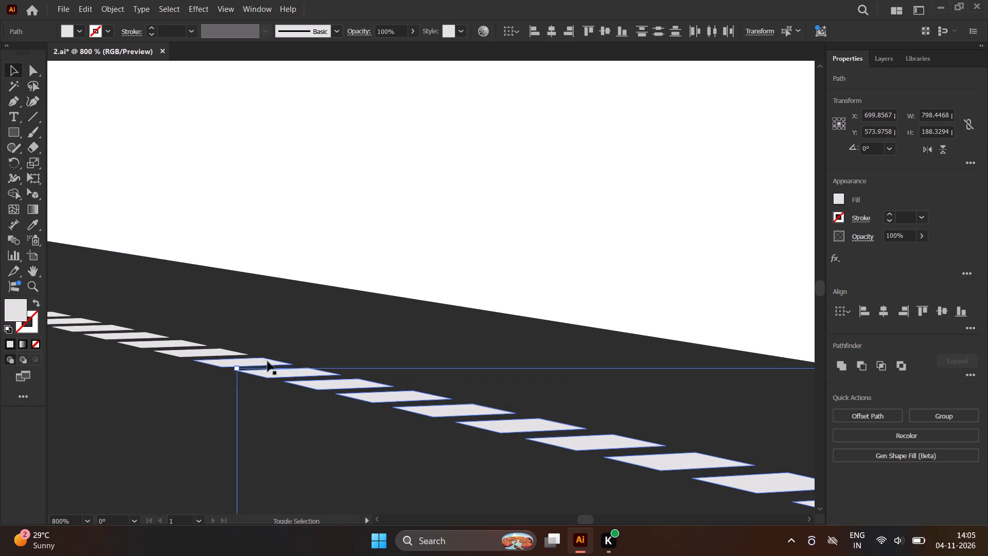
pyautogui.keyDown('shift'); pyautogui.click(261, 358); pyautogui.keyUp('shift')
pyautogui.keyDown('shift'); pyautogui.click(180, 354); pyautogui.keyUp('shift')
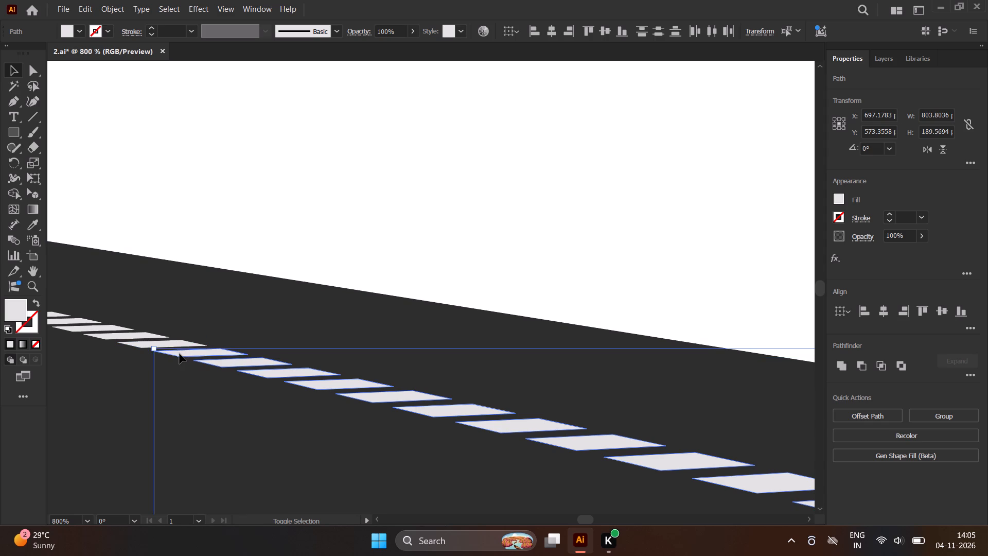
pyautogui.keyDown('shift'); pyautogui.click(141, 345); pyautogui.keyUp('shift')
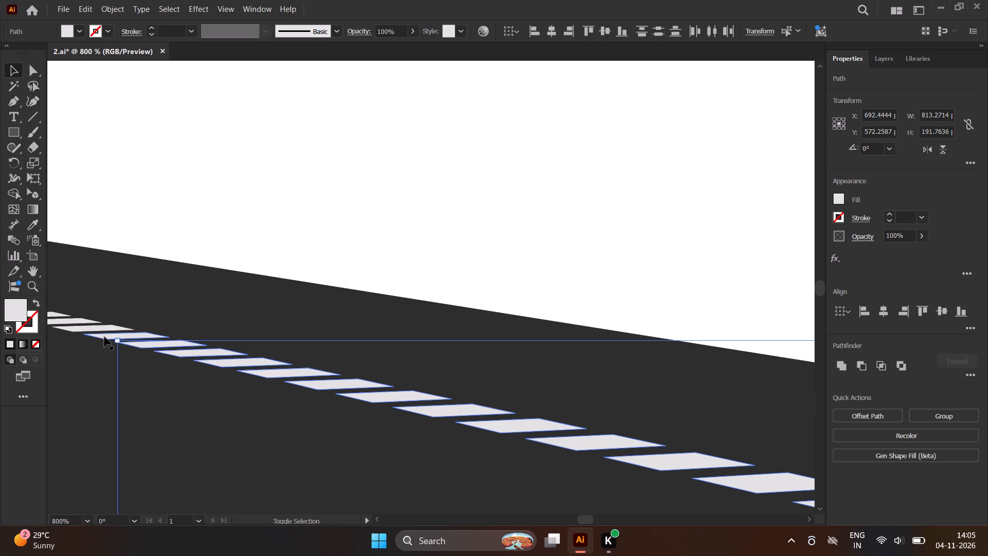
pyautogui.keyDown('shift'); pyautogui.click(104, 337); pyautogui.keyUp('shift')
pyautogui.keyDown('shift'); pyautogui.click(64, 326); pyautogui.keyUp('shift')
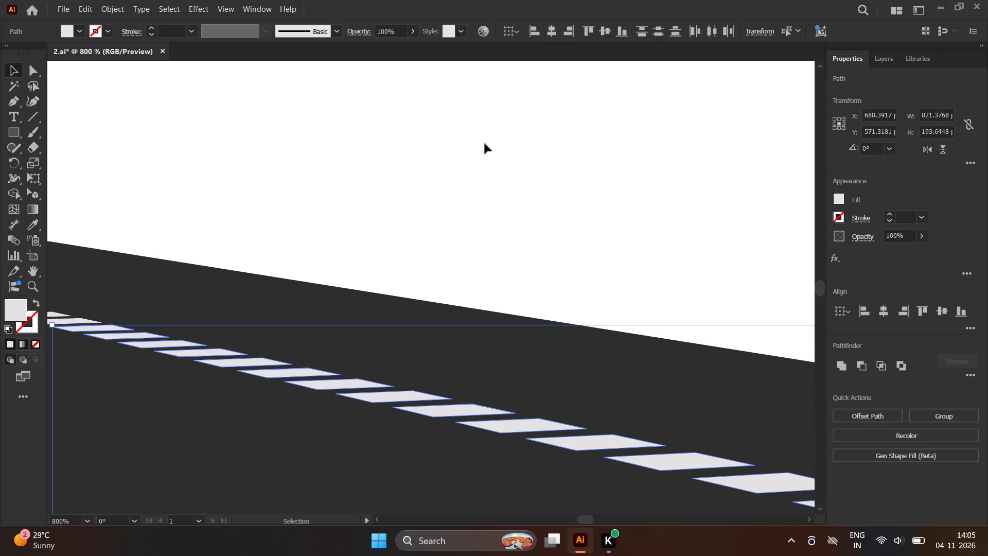
# Add the following ten narrower dashes on the left-receding road to the selection, without skipping any.
pyautogui.scroll(-1, 507, 171)
pyautogui.scroll(-2, 604, 254)
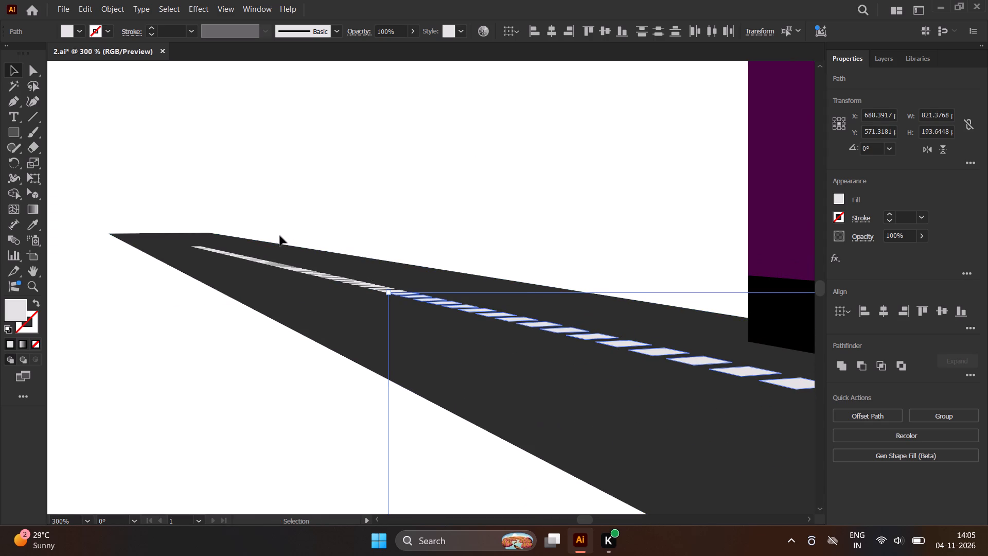
pyautogui.scroll(3, 280, 236)
pyautogui.scroll(2, 535, 375)
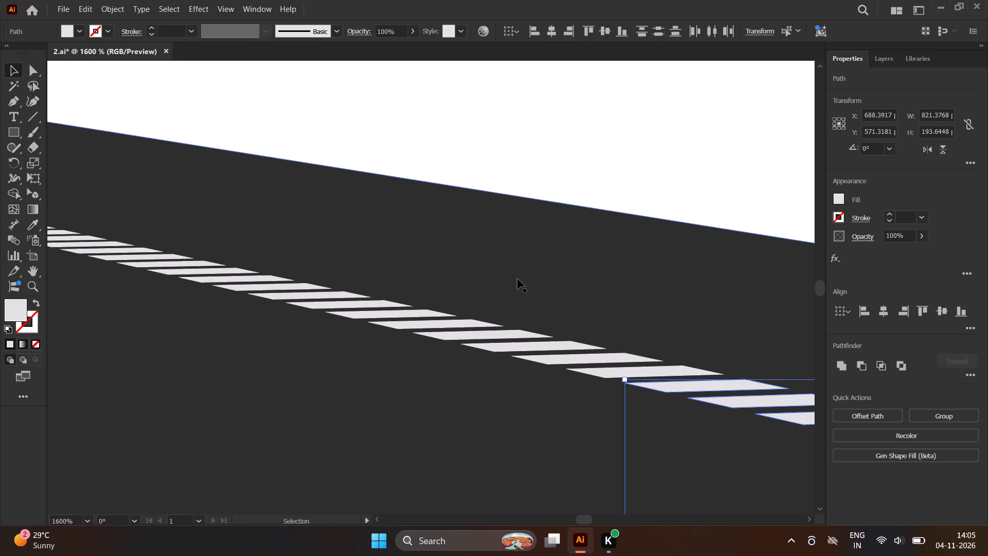
pyautogui.scroll(1, 520, 318)
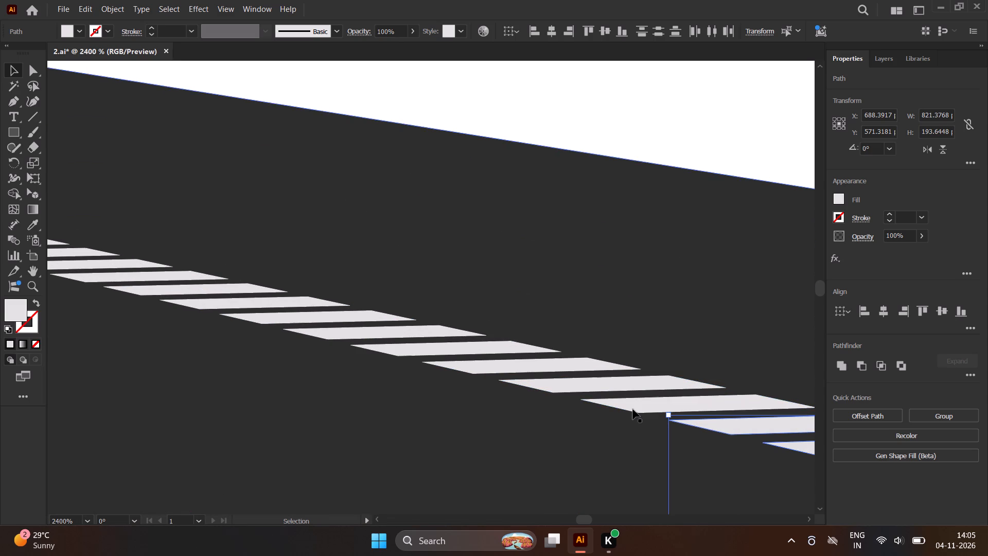
pyautogui.keyDown('shift'); pyautogui.click(633, 409); pyautogui.keyUp('shift')
pyautogui.keyDown('shift'); pyautogui.click(536, 387); pyautogui.keyUp('shift')
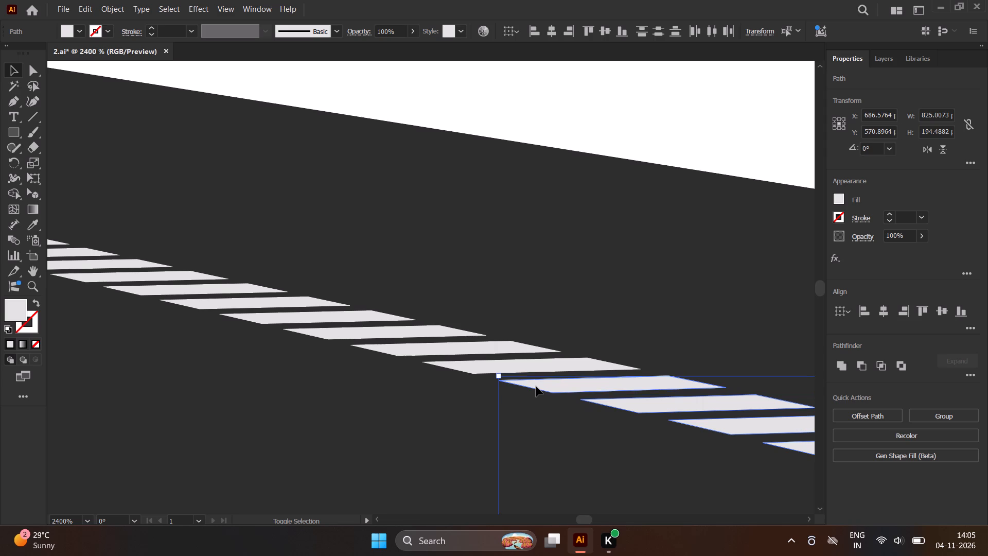
pyautogui.keyDown('shift'); pyautogui.click(453, 367); pyautogui.keyUp('shift')
pyautogui.keyDown('shift'); pyautogui.click(403, 345); pyautogui.keyUp('shift')
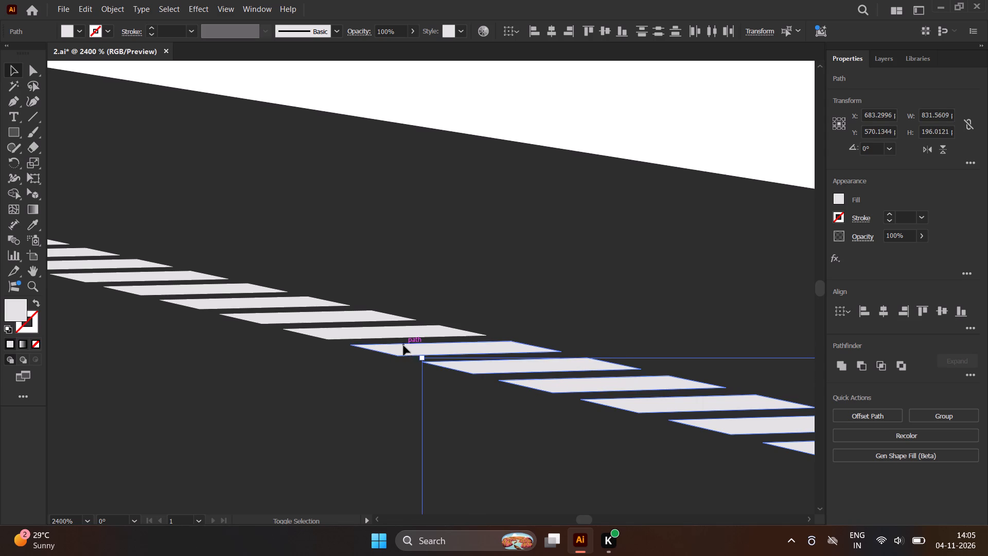
pyautogui.keyDown('shift'); pyautogui.click(358, 333); pyautogui.keyUp('shift')
pyautogui.keyDown('shift'); pyautogui.click(341, 318); pyautogui.keyUp('shift')
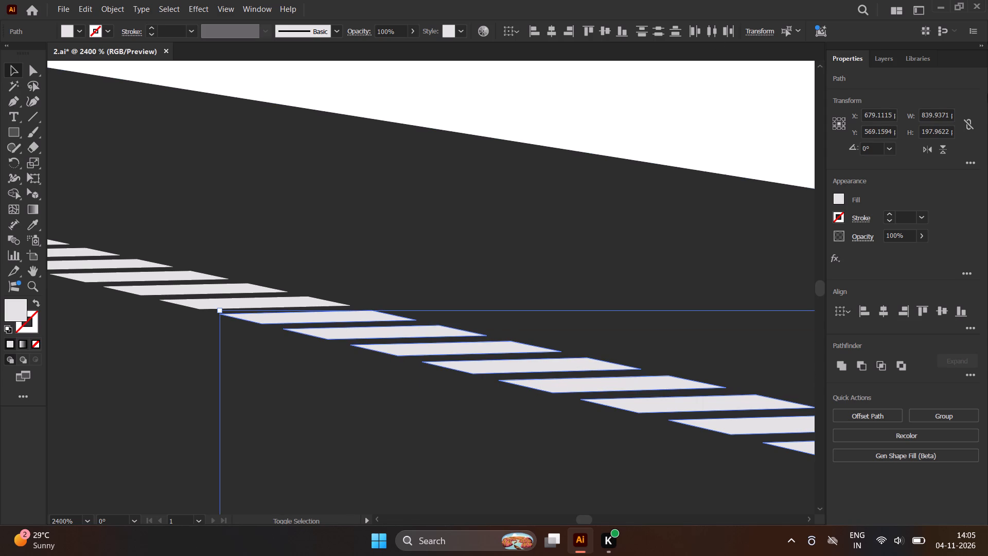
pyautogui.keyDown('shift'); pyautogui.click(243, 301); pyautogui.keyUp('shift')
pyautogui.keyDown('shift'); pyautogui.click(194, 284); pyautogui.keyUp('shift')
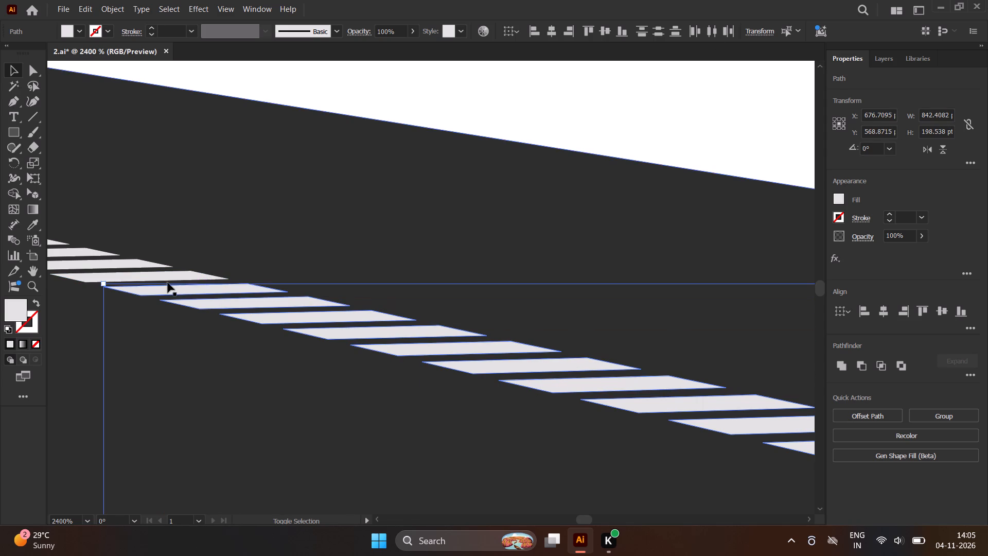
pyautogui.keyDown('shift'); pyautogui.click(162, 276); pyautogui.keyUp('shift')
pyautogui.keyDown('shift'); pyautogui.click(111, 269); pyautogui.keyUp('shift')
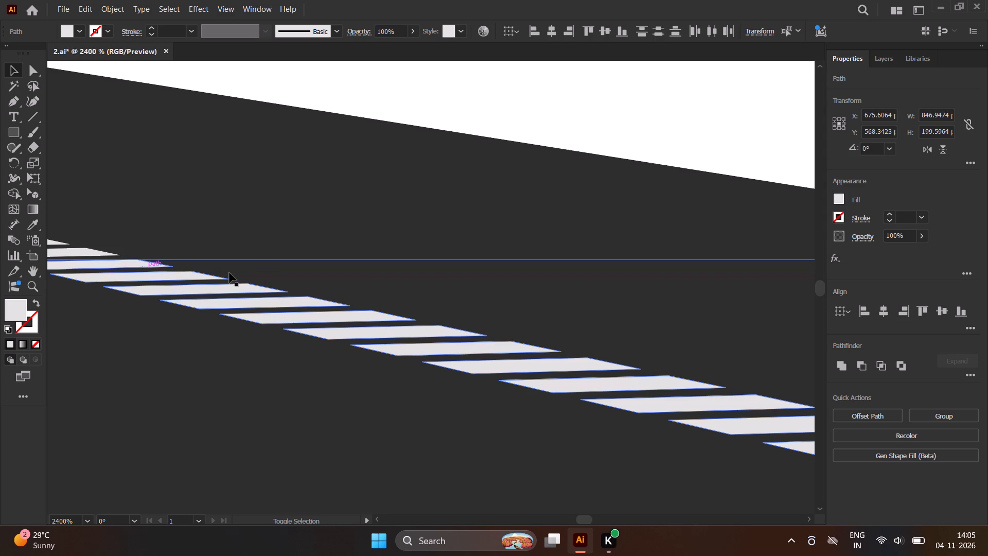
# Add the next eight consecutive dashes on the left-receding road to the selection, continuing toward the left vanishing point.
pyautogui.scroll(-4, 427, 342)
pyautogui.scroll(5, 250, 276)
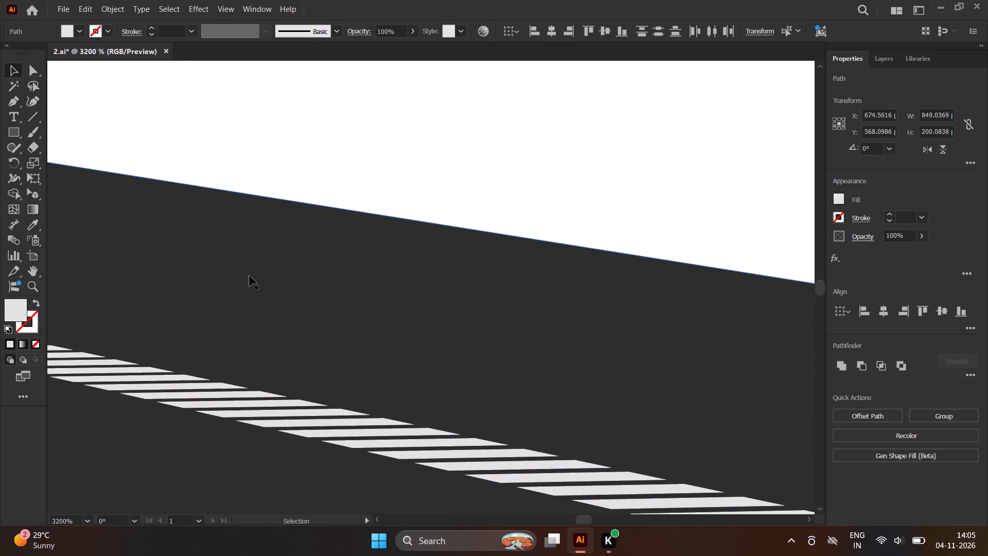
pyautogui.scroll(-2, 676, 465)
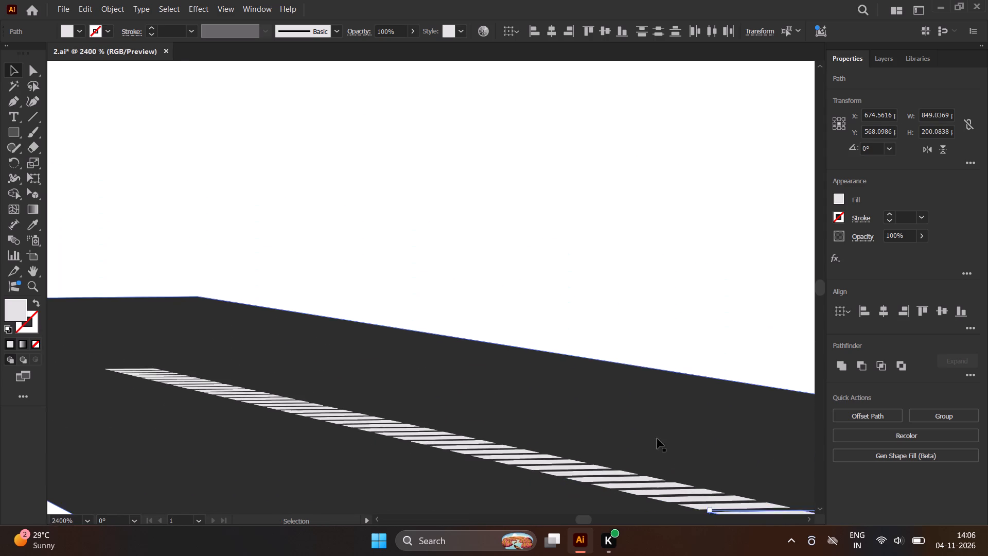
pyautogui.scroll(-1, 657, 439)
pyautogui.scroll(3, 681, 489)
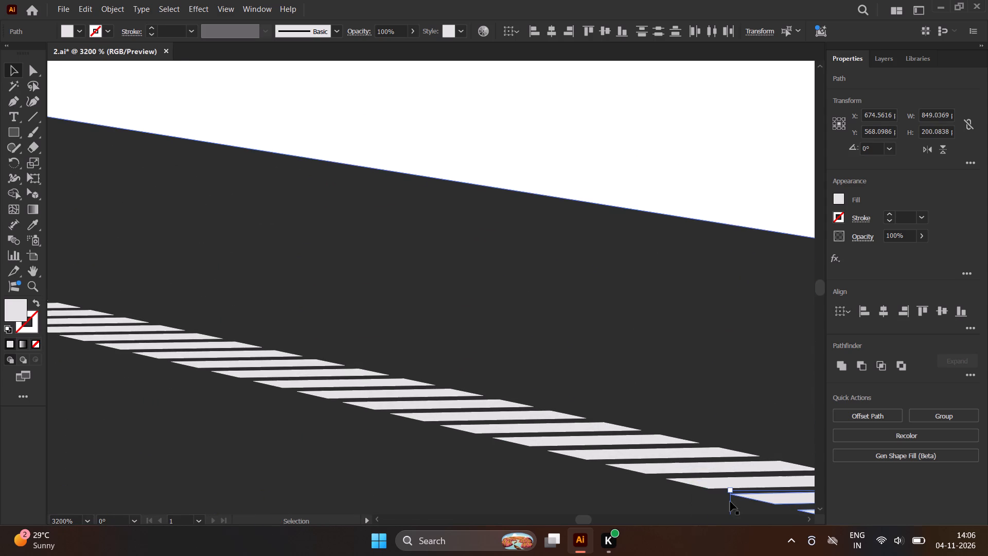
pyautogui.keyDown('shift'); pyautogui.click(711, 483); pyautogui.keyUp('shift')
pyautogui.keyDown('shift'); pyautogui.click(632, 469); pyautogui.keyUp('shift')
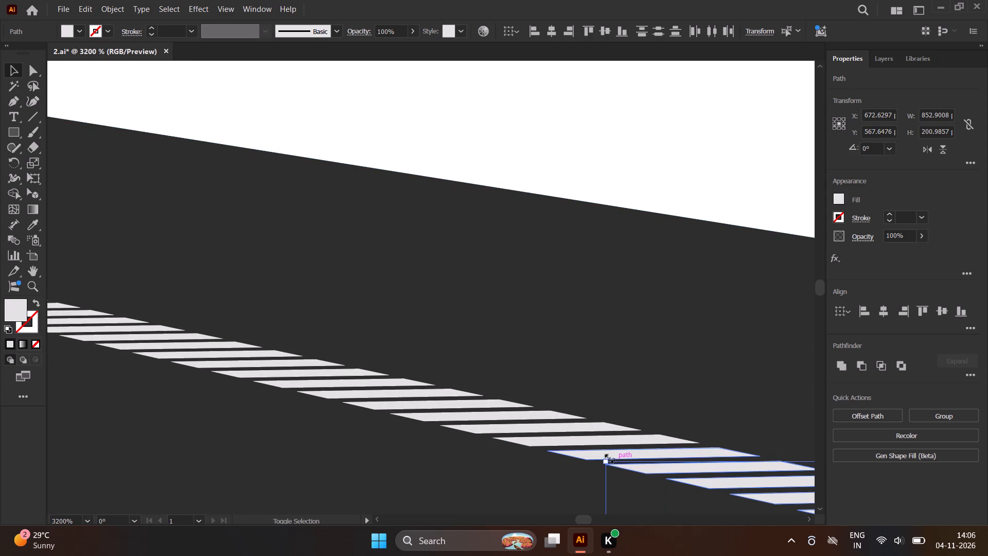
pyautogui.keyDown('shift'); pyautogui.click(591, 457); pyautogui.keyUp('shift')
pyautogui.keyDown('shift'); pyautogui.click(538, 444); pyautogui.keyUp('shift')
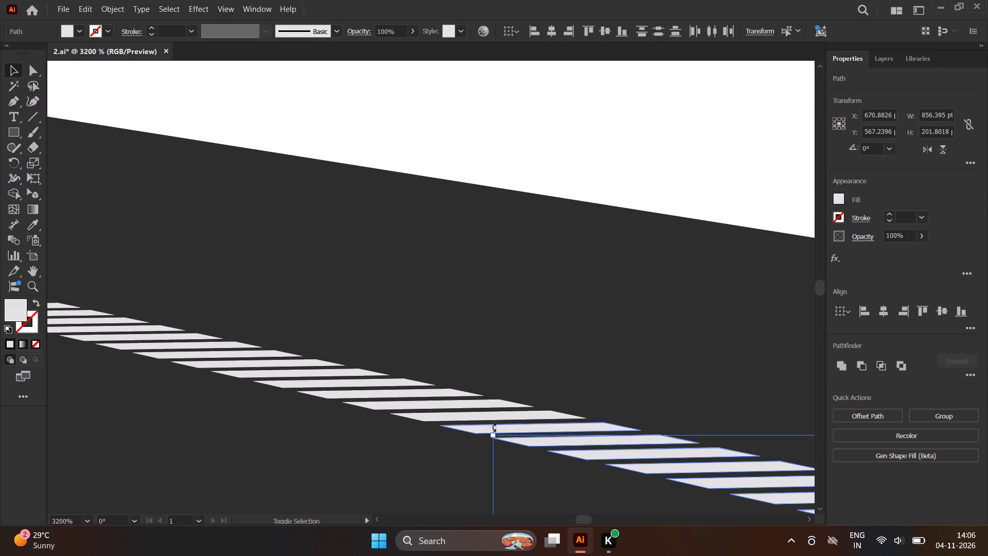
pyautogui.keyDown('shift'); pyautogui.click(475, 429); pyautogui.keyUp('shift')
pyautogui.keyDown('shift'); pyautogui.click(421, 418); pyautogui.keyUp('shift')
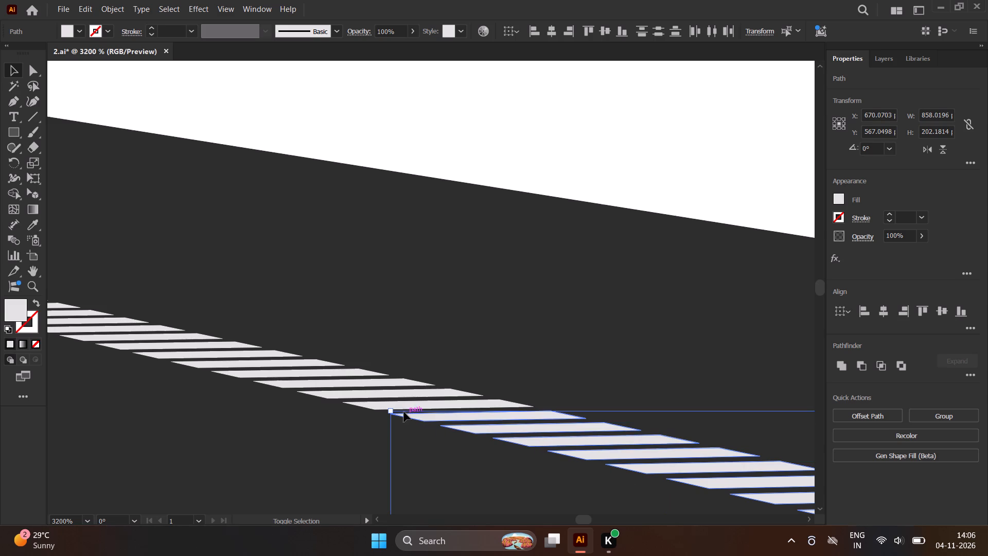
pyautogui.keyDown('shift'); pyautogui.click(369, 403); pyautogui.keyUp('shift')
pyautogui.keyDown('shift'); pyautogui.click(325, 397); pyautogui.keyUp('shift')
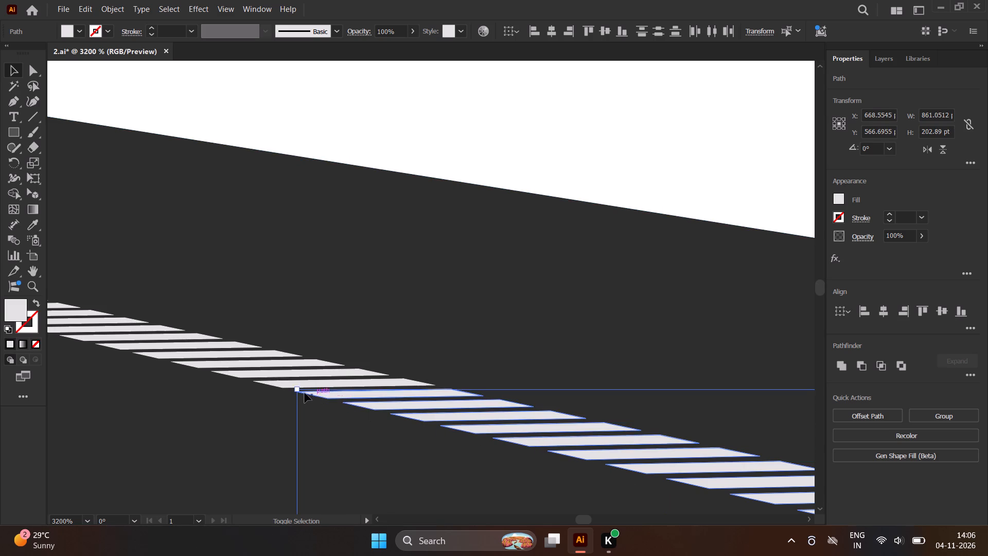
# Add the following nine smaller dashes on the left-receding road to the selection, without skipping any.
pyautogui.keyDown('shift'); pyautogui.click(280, 381); pyautogui.keyUp('shift')
pyautogui.keyDown('shift'); pyautogui.click(240, 375); pyautogui.keyUp('shift')
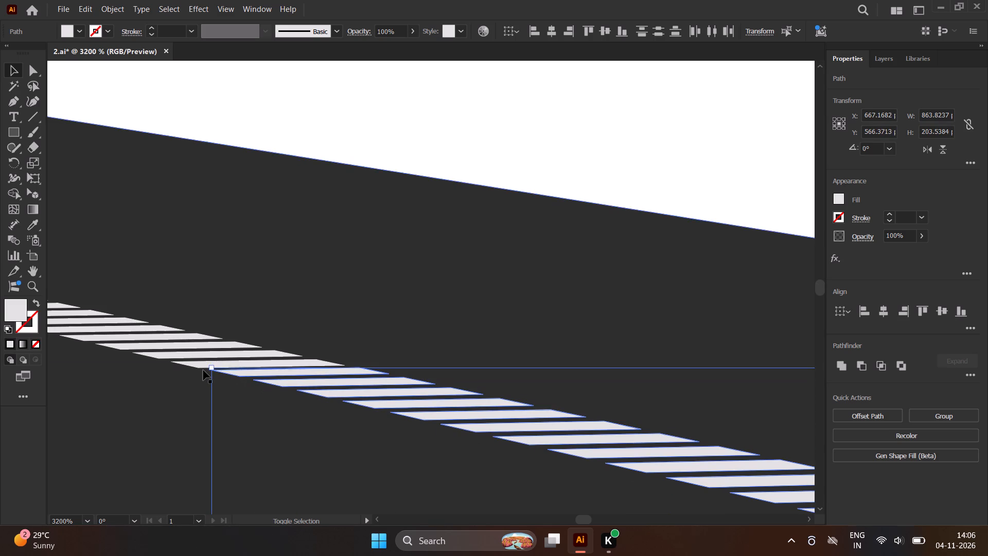
pyautogui.keyDown('shift'); pyautogui.click(198, 366); pyautogui.keyUp('shift')
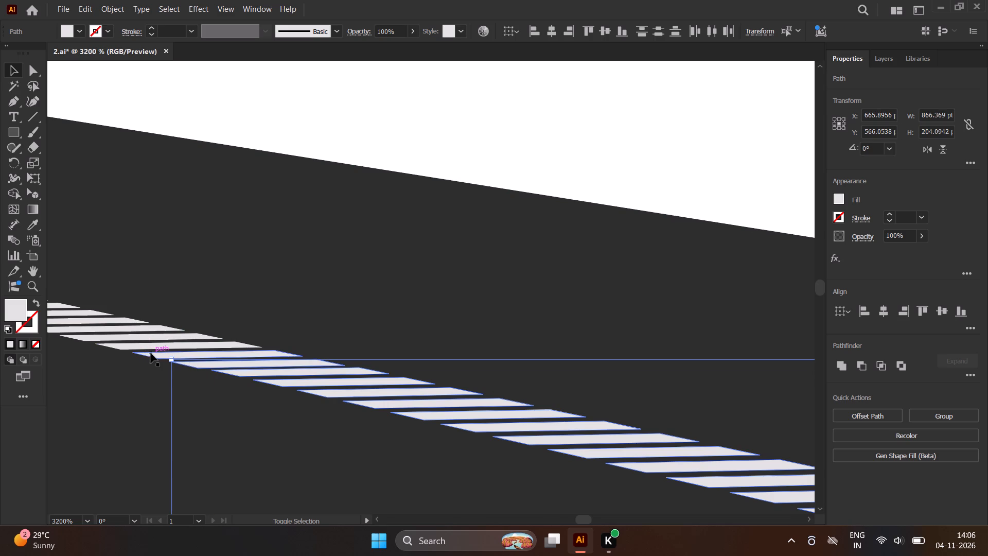
pyautogui.keyDown('shift'); pyautogui.click(151, 353); pyautogui.keyUp('shift')
pyautogui.keyDown('shift'); pyautogui.click(121, 347); pyautogui.keyUp('shift')
pyautogui.keyDown('shift'); pyautogui.click(82, 339); pyautogui.keyUp('shift')
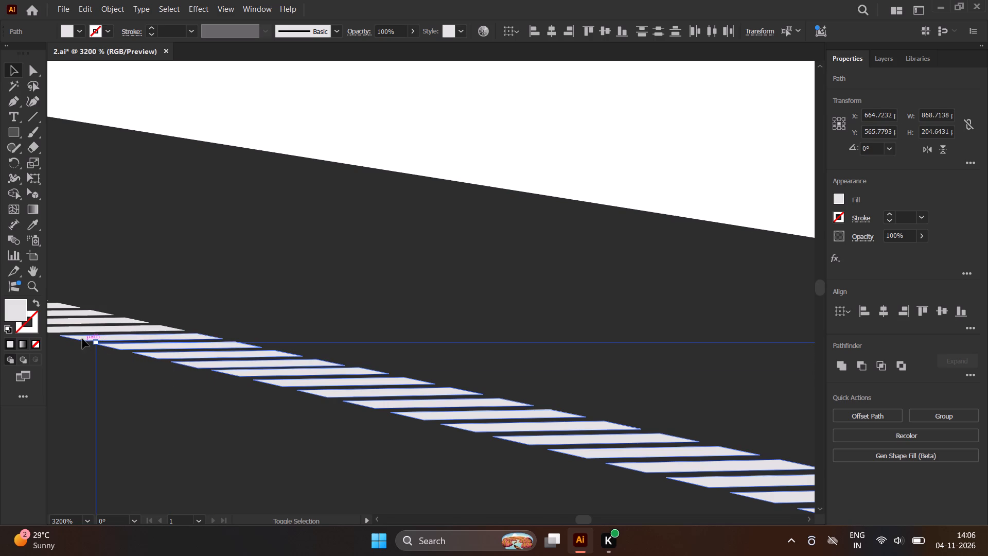
pyautogui.keyDown('shift'); pyautogui.click(114, 328); pyautogui.keyUp('shift')
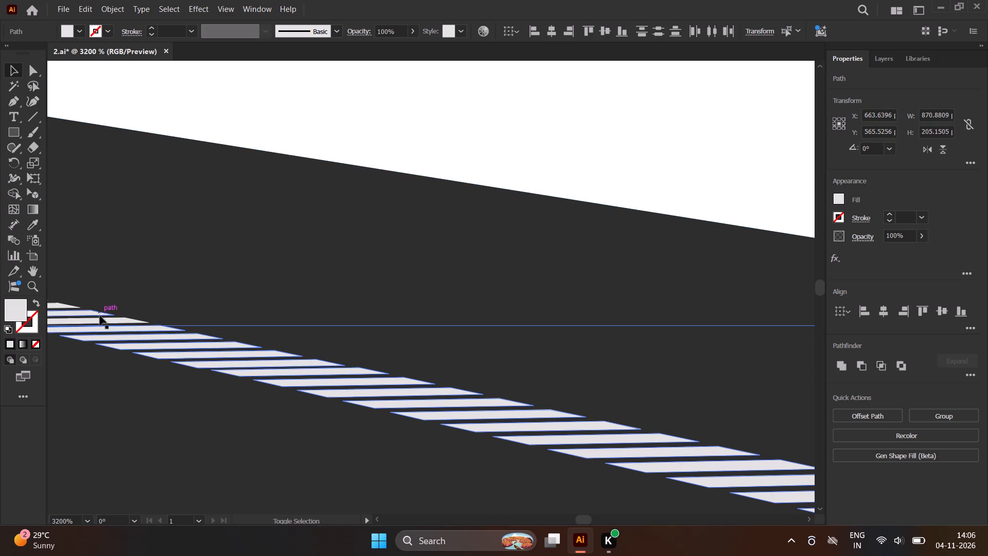
pyautogui.keyDown('shift'); pyautogui.click(101, 320); pyautogui.keyUp('shift')
pyautogui.keyDown('shift'); pyautogui.click(83, 312); pyautogui.keyUp('shift')
# Add the road's eleven farthest dashes to the selection, starting with the very last one at the far left tip and working back.
pyautogui.scroll(1, 335, 335)
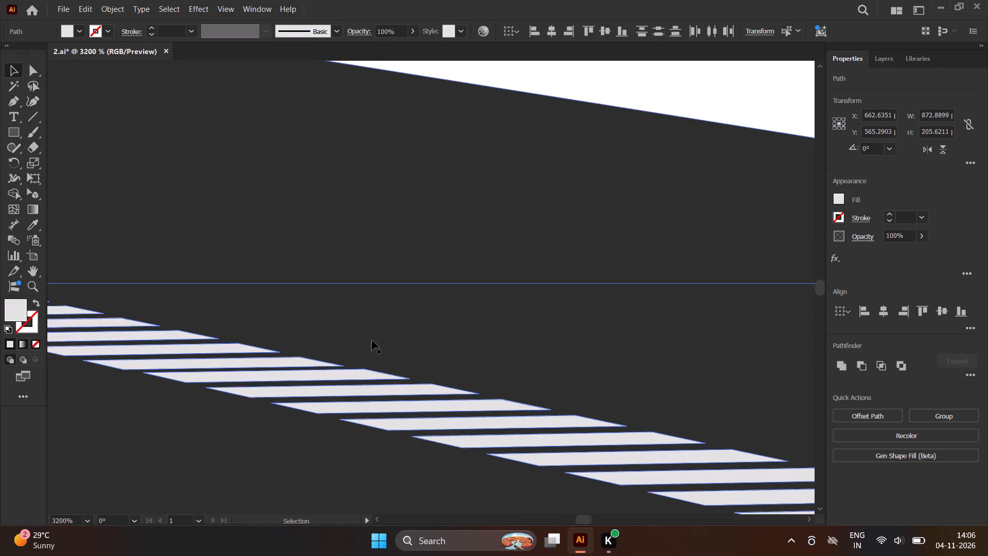
pyautogui.scroll(-1, 403, 345)
pyautogui.scroll(1, 466, 359)
pyautogui.scroll(-3, 533, 377)
pyautogui.scroll(-2, 629, 411)
pyautogui.scroll(3, 322, 346)
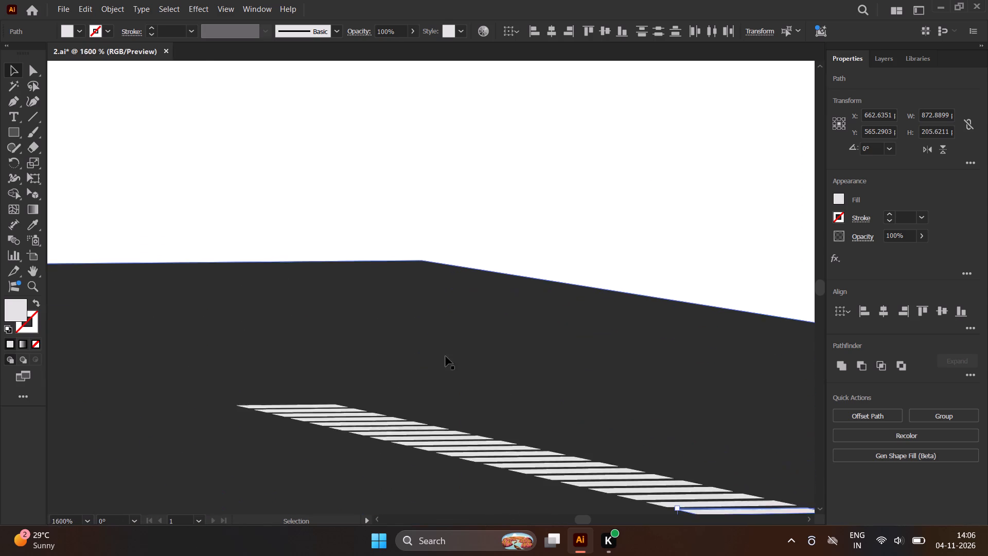
pyautogui.scroll(2, 446, 356)
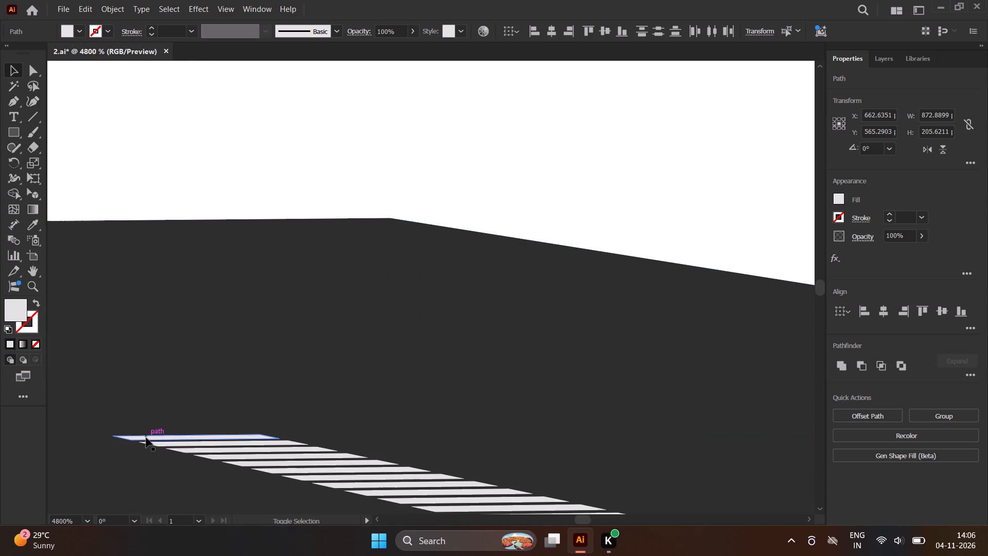
pyautogui.keyDown('shift'); pyautogui.click(146, 438); pyautogui.keyUp('shift')
pyautogui.keyDown('shift'); pyautogui.click(172, 442); pyautogui.keyUp('shift')
pyautogui.keyDown('shift'); pyautogui.click(197, 451); pyautogui.keyUp('shift')
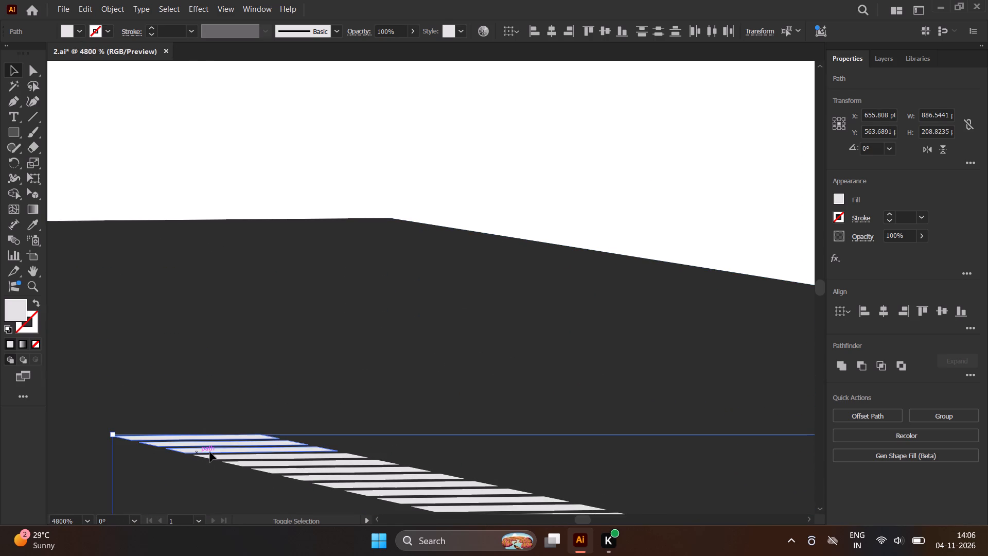
pyautogui.keyDown('shift'); pyautogui.click(220, 459); pyautogui.keyUp('shift')
pyautogui.keyDown('shift'); pyautogui.click(245, 468); pyautogui.keyUp('shift')
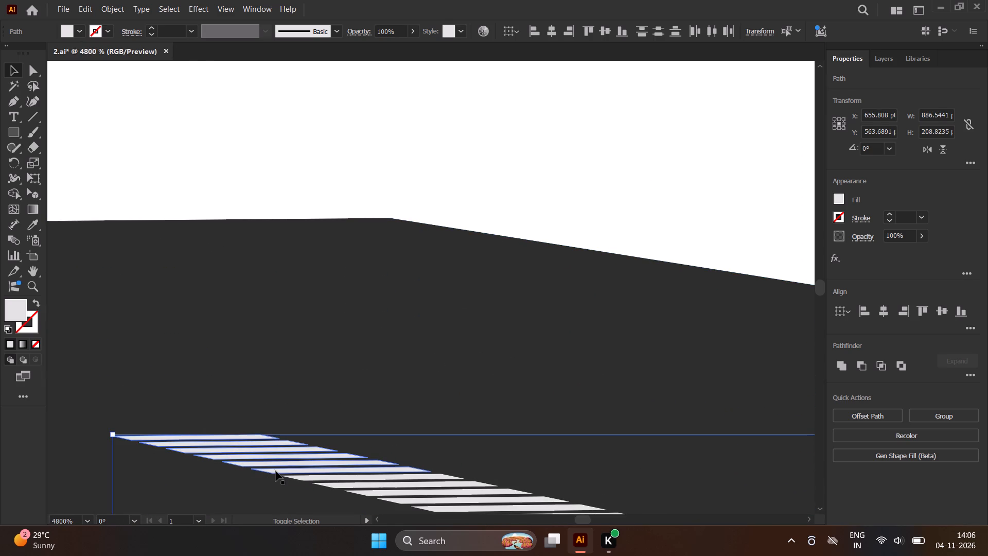
pyautogui.keyDown('shift'); pyautogui.click(276, 471); pyautogui.keyUp('shift')
pyautogui.keyDown('shift'); pyautogui.click(311, 478); pyautogui.keyUp('shift')
pyautogui.keyDown('shift'); pyautogui.click(333, 484); pyautogui.keyUp('shift')
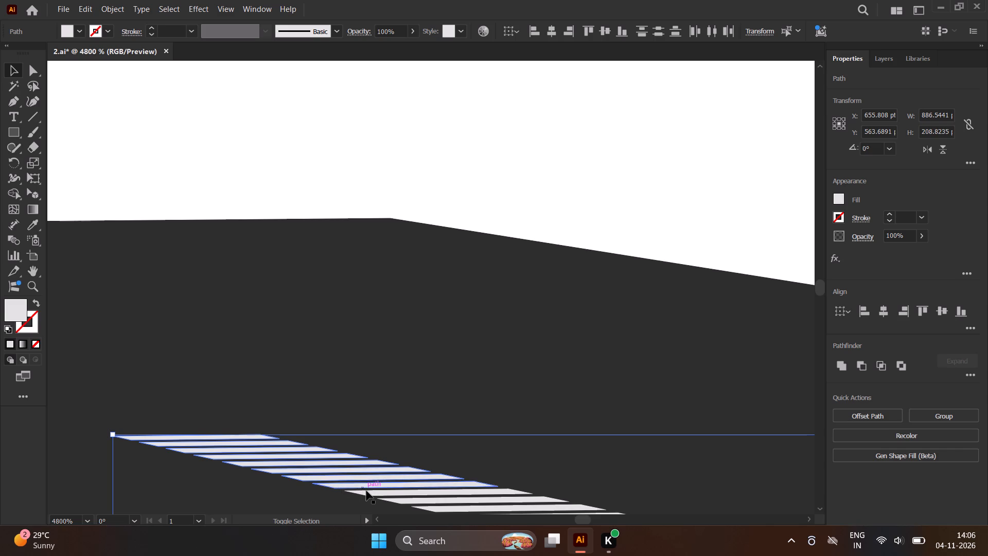
pyautogui.keyDown('shift'); pyautogui.click(370, 492); pyautogui.keyUp('shift')
pyautogui.keyDown('shift'); pyautogui.click(409, 498); pyautogui.keyUp('shift')
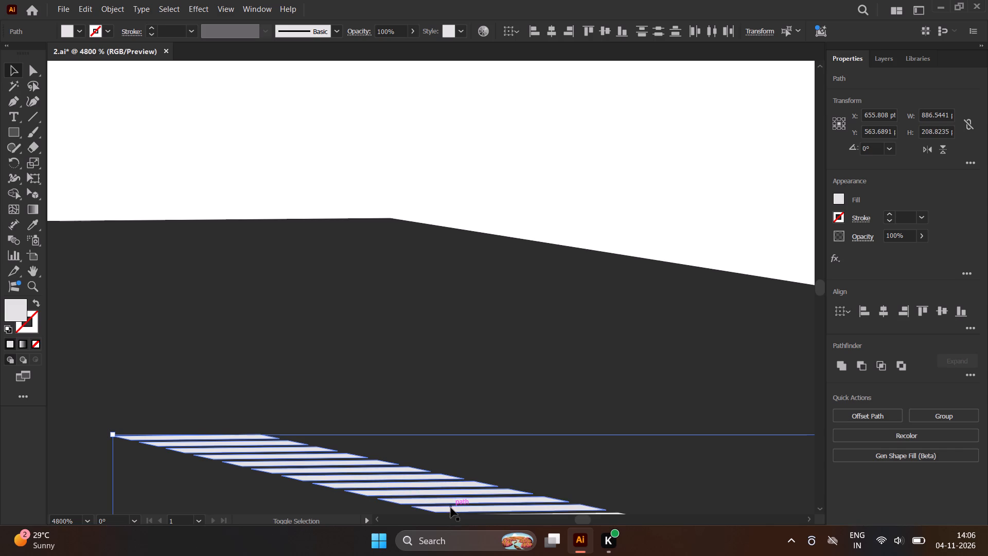
pyautogui.keyDown('shift'); pyautogui.click(451, 508); pyautogui.keyUp('shift')
# Add the remaining eight unselected dashes between the far-end group and the nearer selected dashes to the selection.
pyautogui.keyDown('shift'); pyautogui.scroll(-1, 452, 443); pyautogui.keyUp('shift')
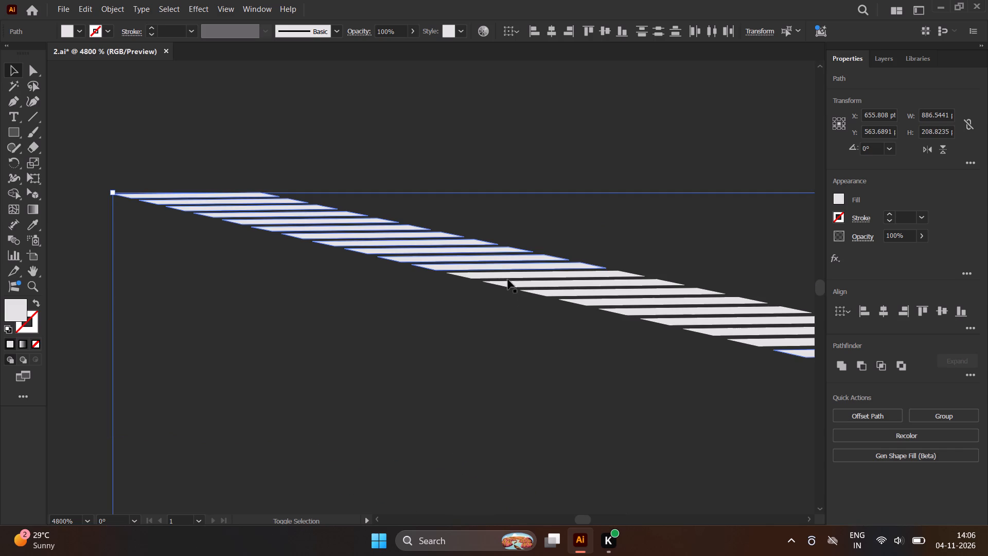
pyautogui.keyDown('shift'); pyautogui.click(483, 274); pyautogui.keyUp('shift')
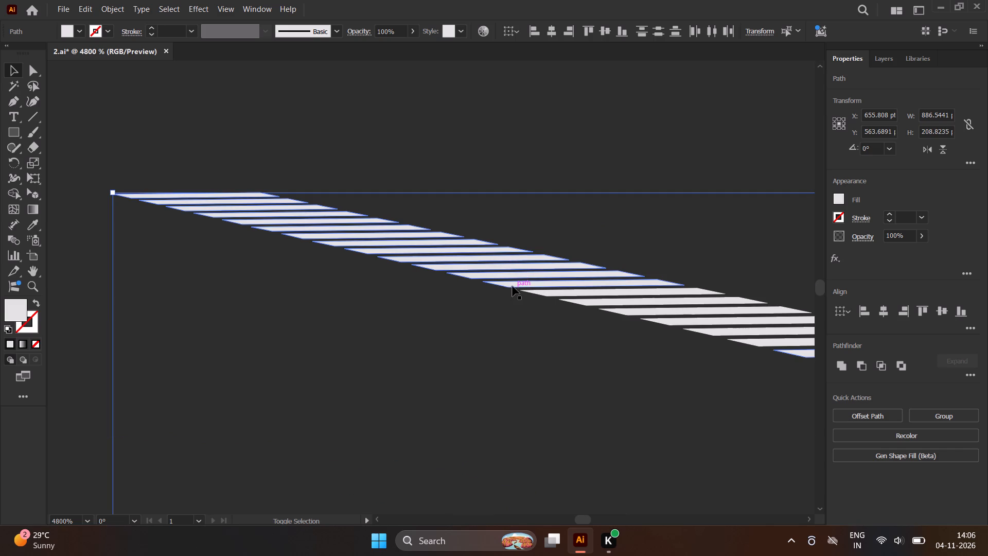
pyautogui.keyDown('shift'); pyautogui.click(513, 286); pyautogui.keyUp('shift')
pyautogui.keyDown('shift'); pyautogui.click(550, 294); pyautogui.keyUp('shift')
pyautogui.keyDown('shift'); pyautogui.click(594, 303); pyautogui.keyUp('shift')
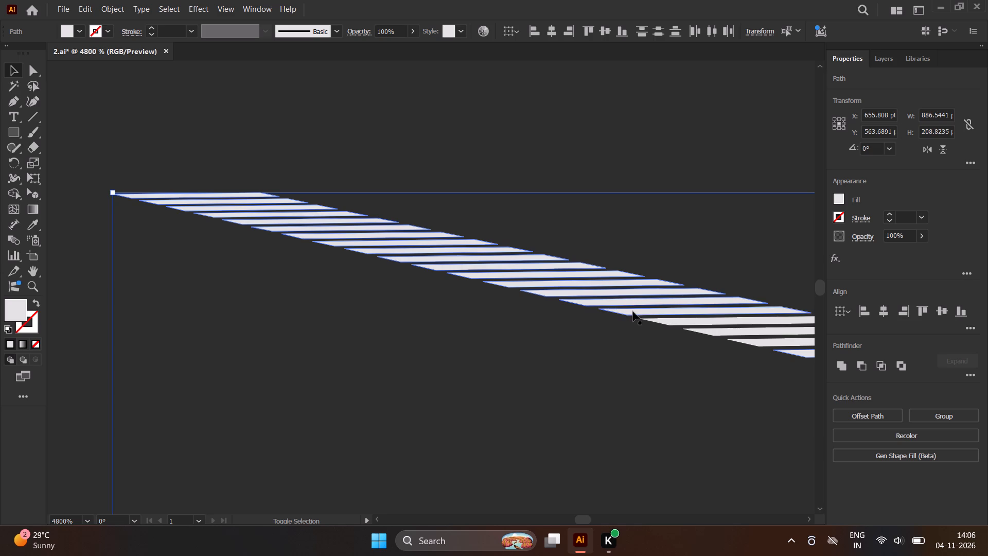
pyautogui.keyDown('shift'); pyautogui.click(633, 311); pyautogui.keyUp('shift')
pyautogui.keyDown('shift'); pyautogui.click(712, 323); pyautogui.keyUp('shift')
pyautogui.keyDown('shift'); pyautogui.click(725, 332); pyautogui.keyUp('shift')
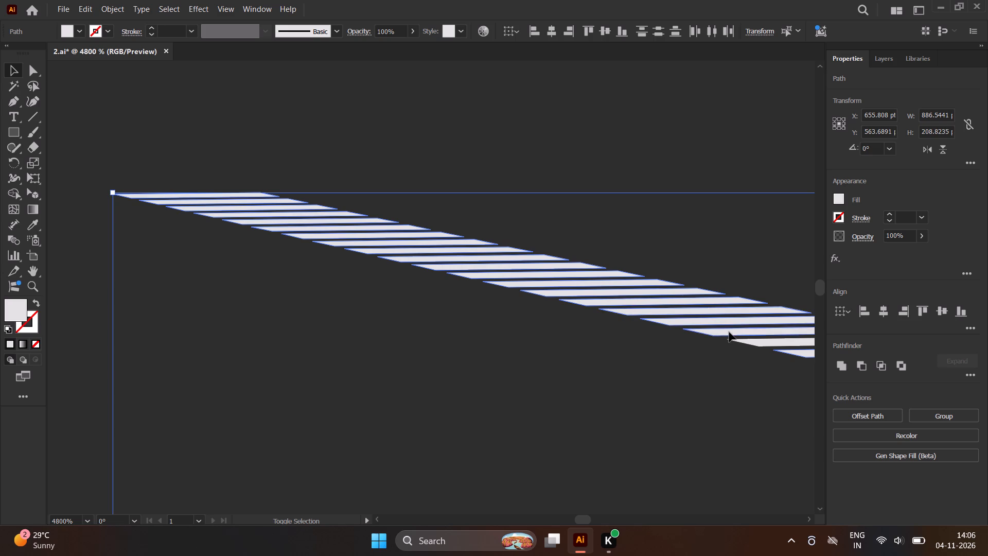
pyautogui.keyDown('shift'); pyautogui.click(764, 344); pyautogui.keyUp('shift')
# Delete all the selected dashes of the left-receding road, leaving the right-receding road's dashes in place.
pyautogui.scroll(-4, 237, 366)
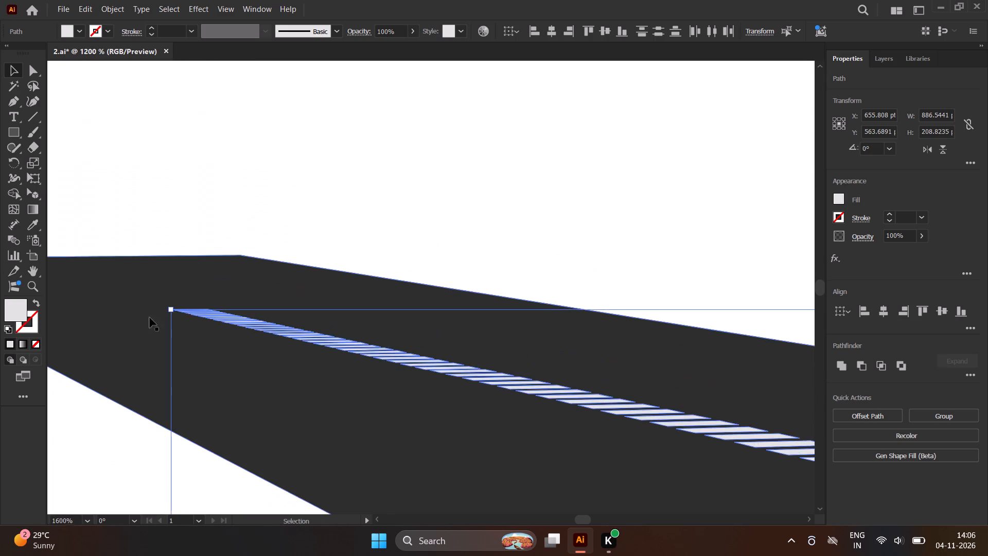
pyautogui.scroll(-5, 151, 254)
pyautogui.scroll(-4, 198, 217)
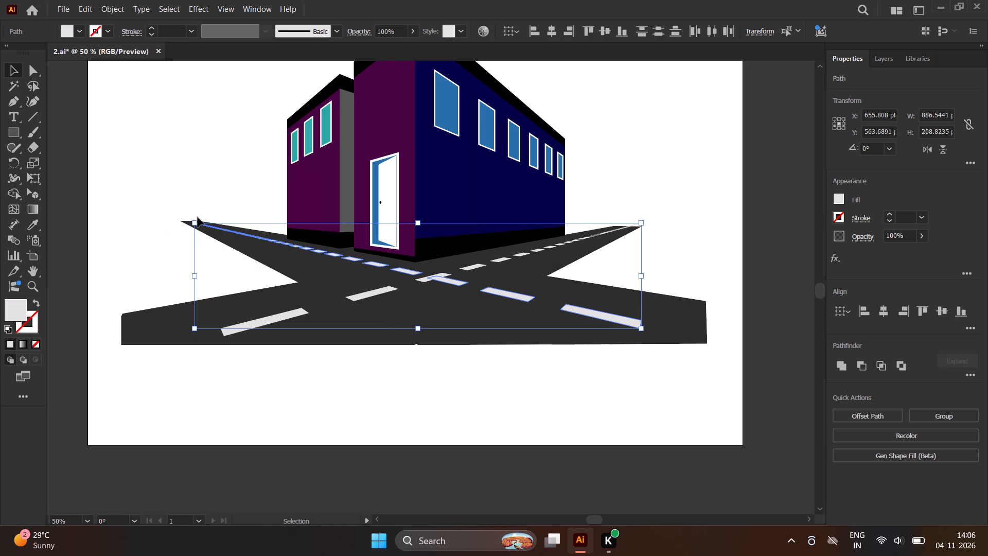
pyautogui.scroll(1, 424, 302)
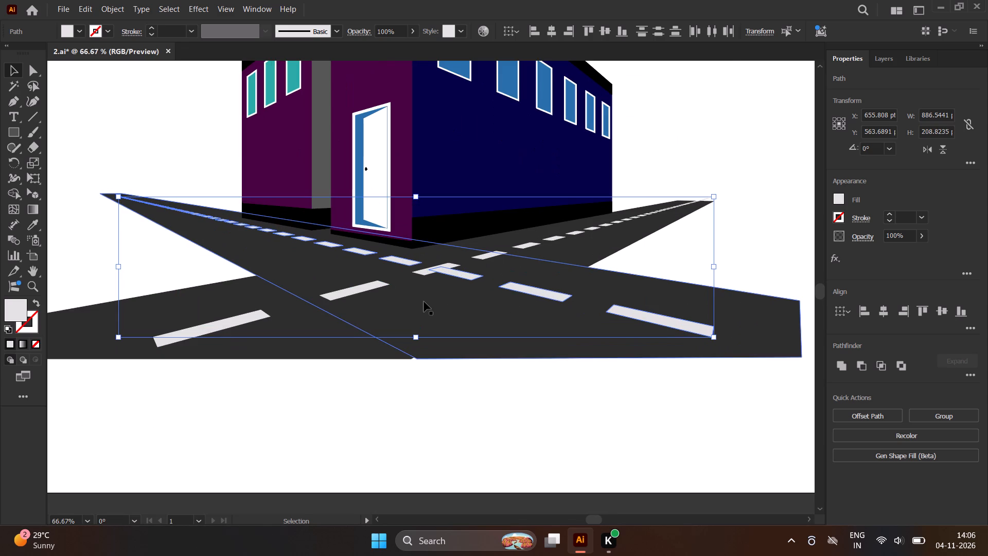
pyautogui.press('Delete')
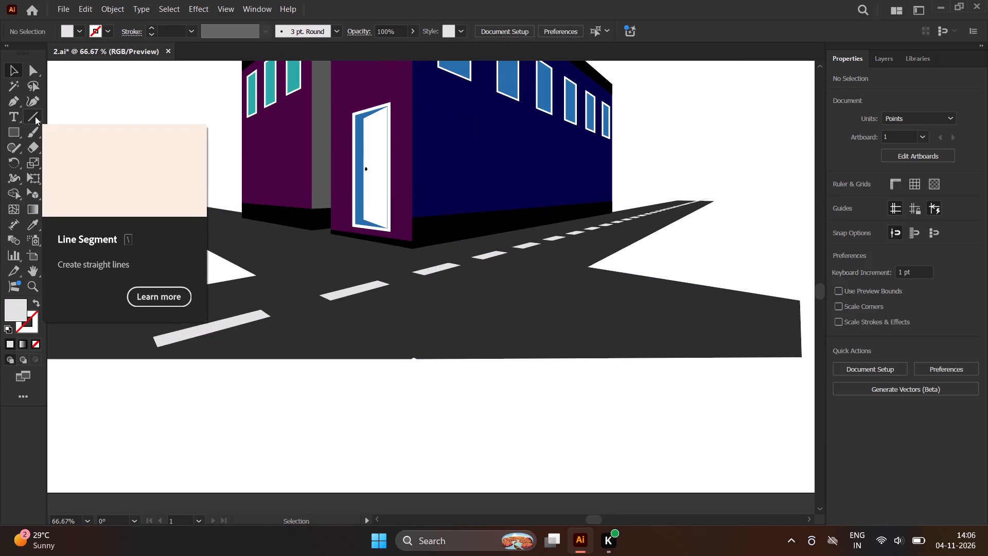
# Show the perspective grid and ready the Rectangle tool at the road crossing beside the right-receding road's dashes.
pyautogui.hotkey('ctrl', 'shift', 'i')
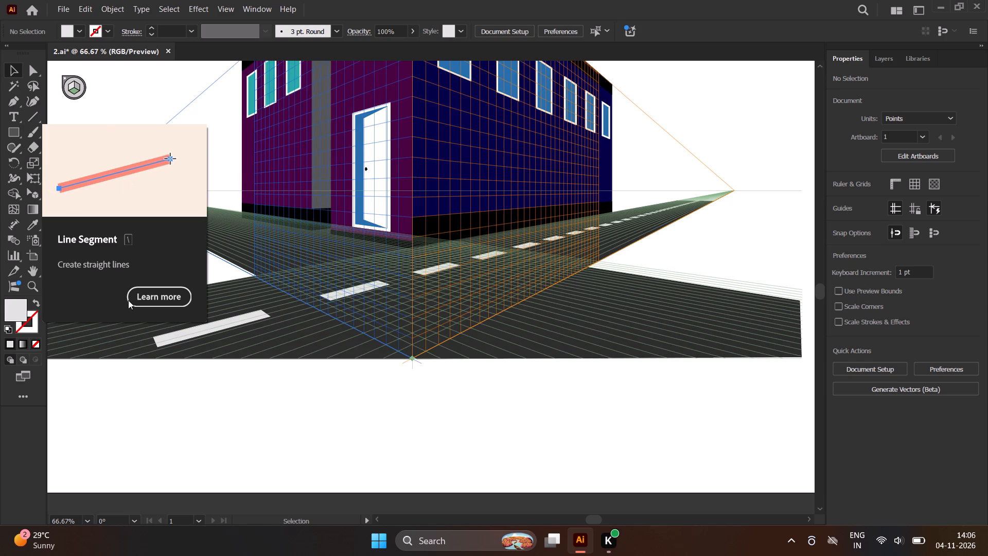
pyautogui.click(15, 126)
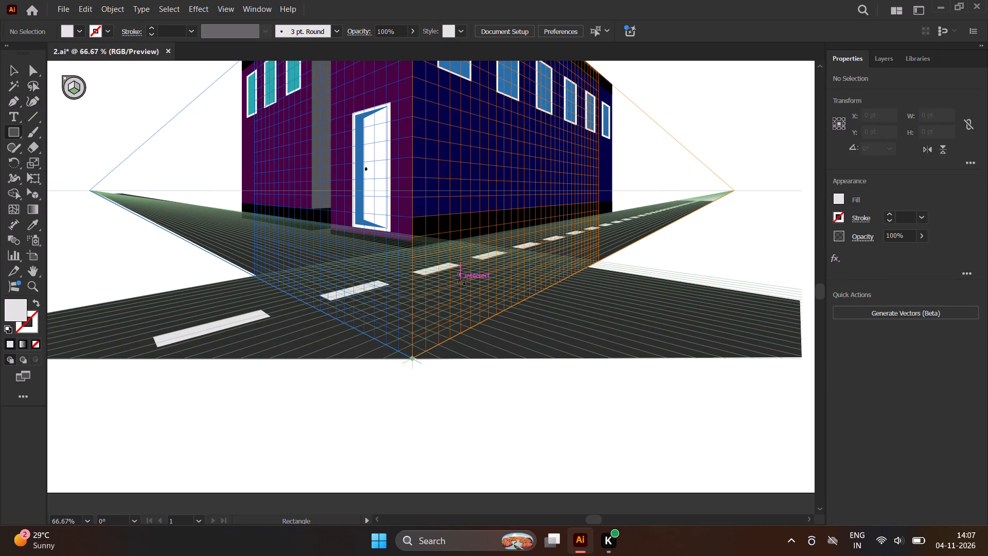
pyautogui.scroll(5, 458, 278)
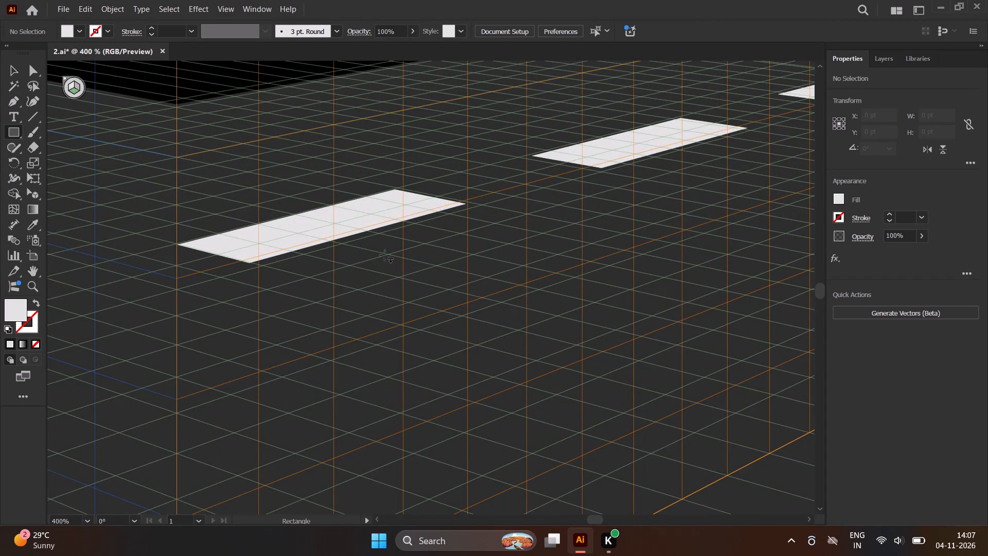
pyautogui.scroll(1, 381, 252)
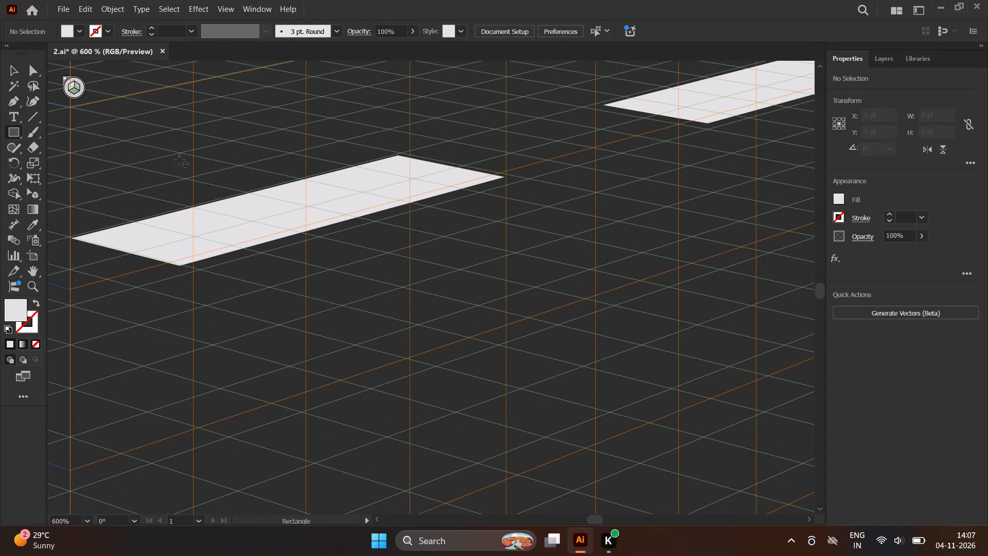
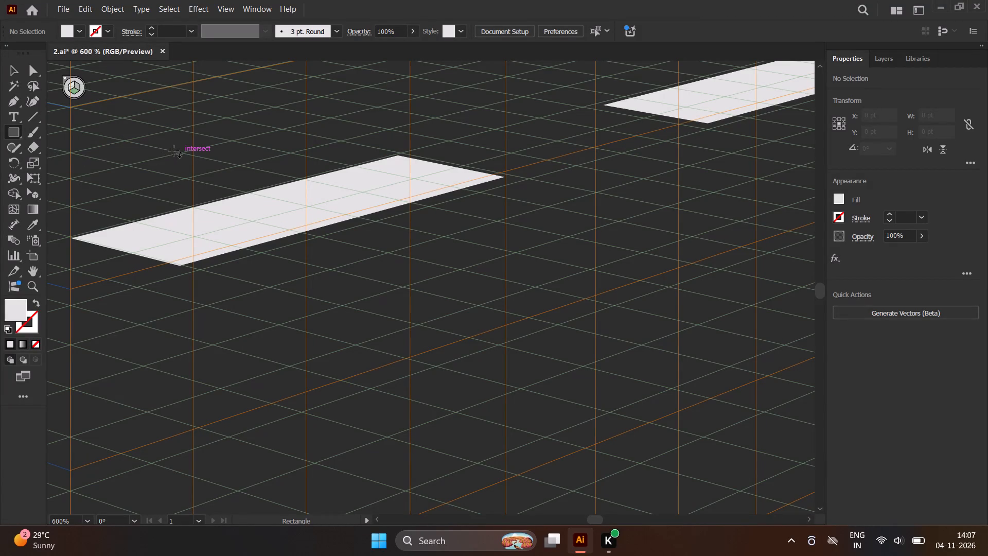
# Draw a light grey dash about 175 x 52 pt across the right-receding road's dash at the crossing, following the left-receding road.
pyautogui.moveTo(174, 151); pyautogui.dragTo(203, 179)
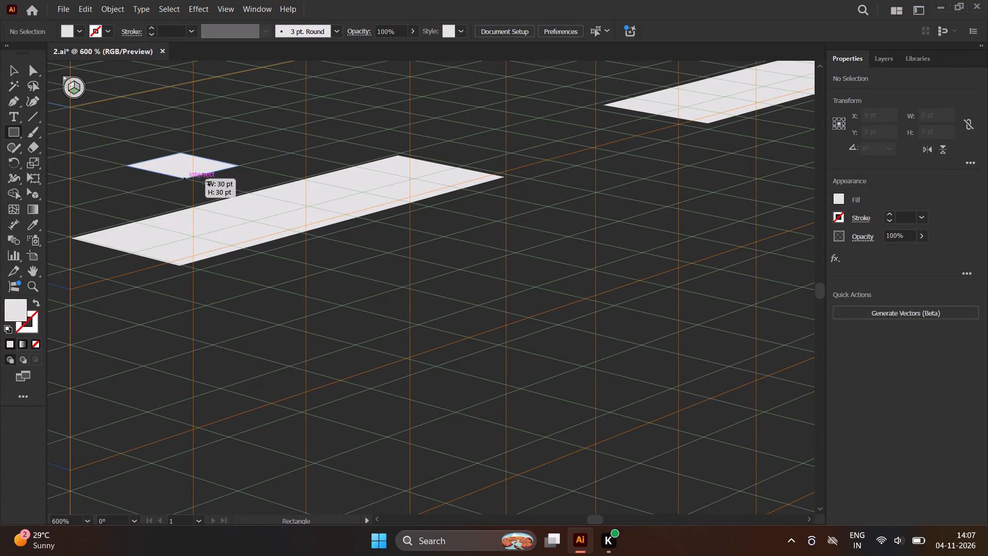
pyautogui.moveTo(203, 179); pyautogui.dragTo(425, 253)
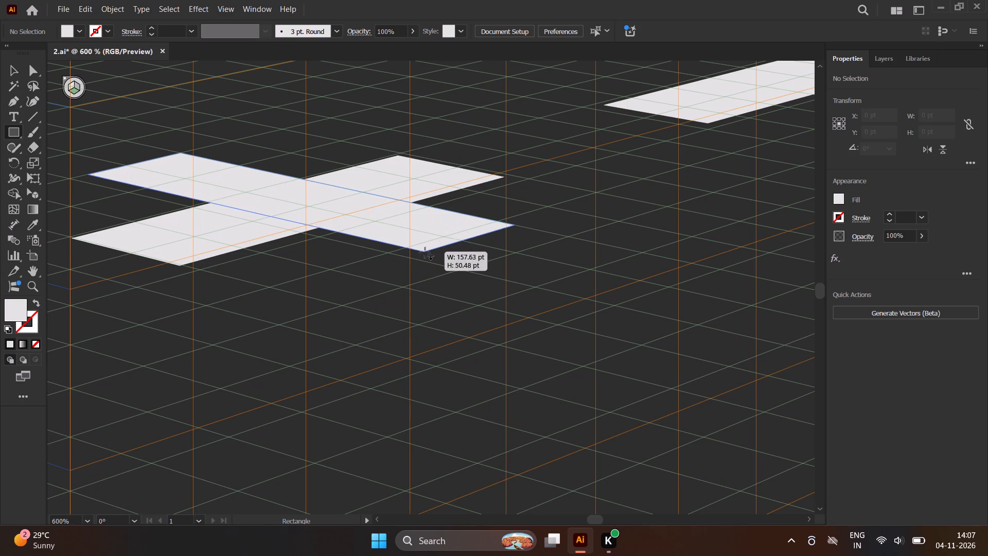
pyautogui.moveTo(425, 253); pyautogui.dragTo(437, 260)
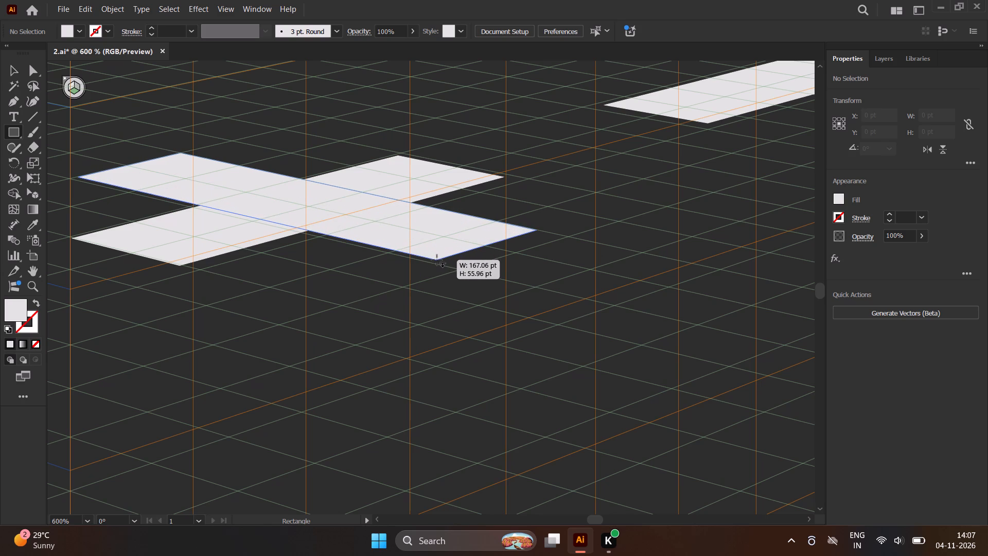
pyautogui.moveTo(437, 260); pyautogui.dragTo(444, 265)
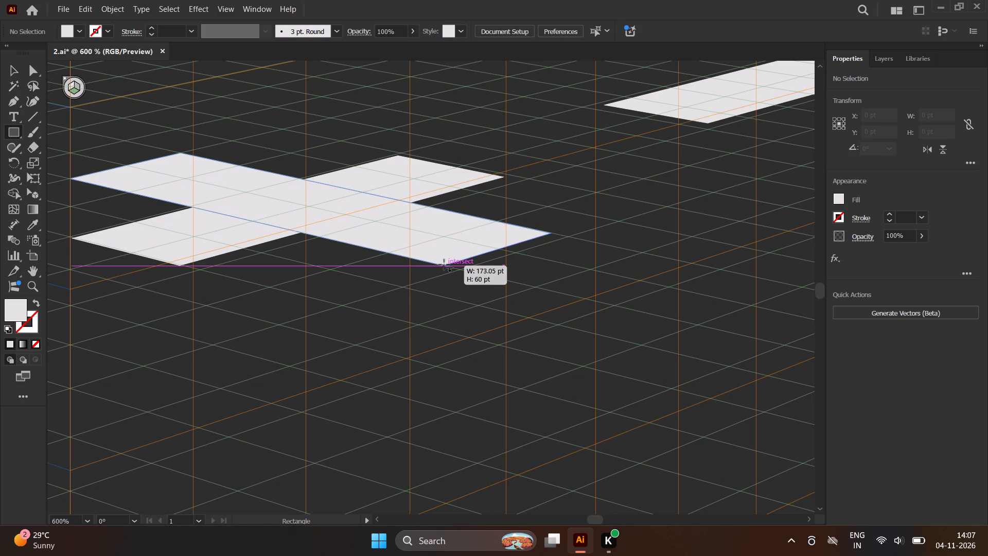
pyautogui.moveTo(444, 265); pyautogui.dragTo(448, 265)
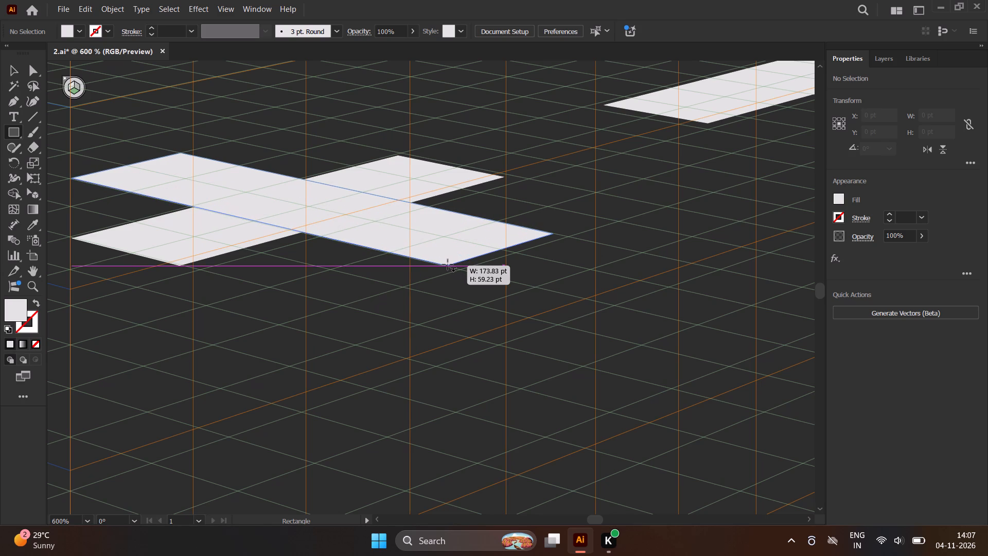
pyautogui.moveTo(448, 265); pyautogui.dragTo(451, 250)
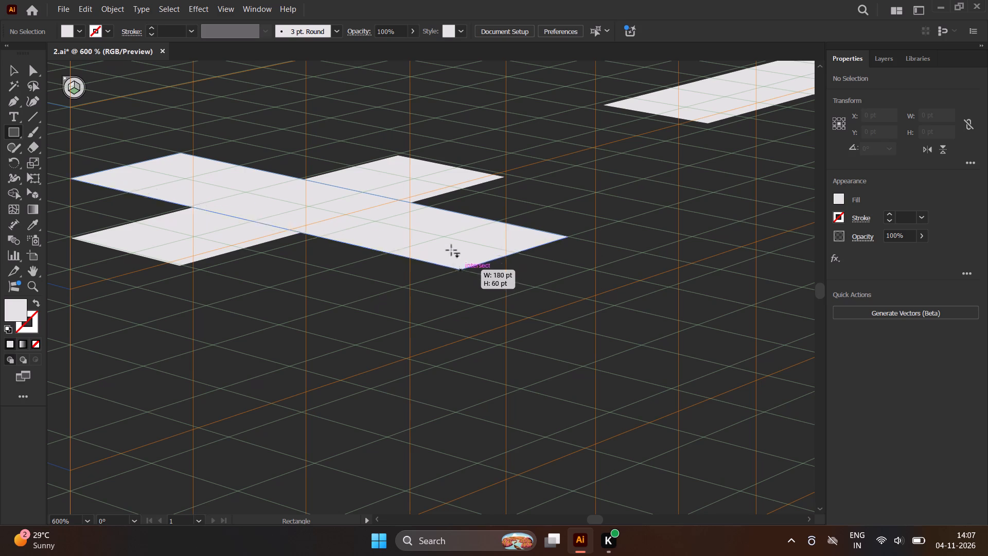
pyautogui.moveTo(451, 250); pyautogui.dragTo(466, 263)
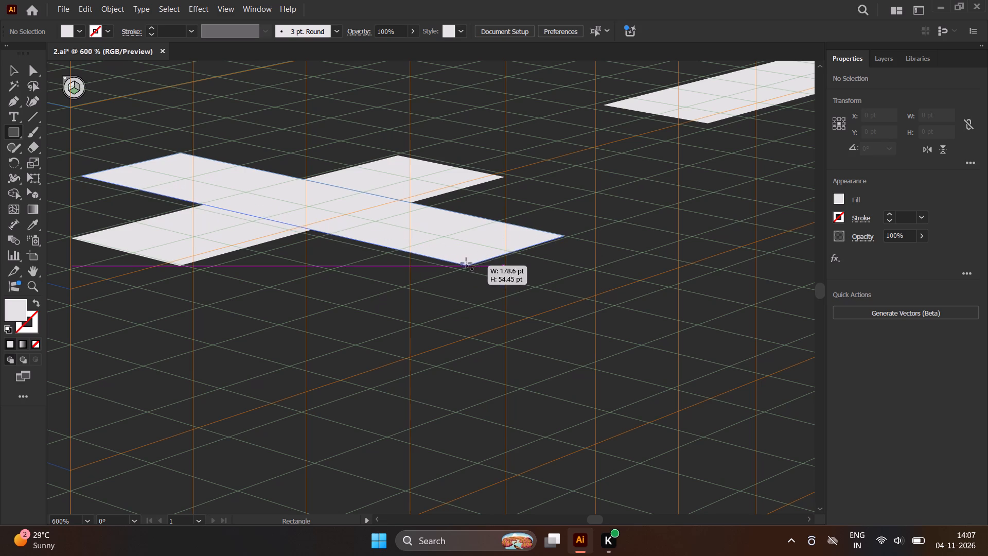
pyautogui.moveTo(466, 263); pyautogui.dragTo(461, 262)
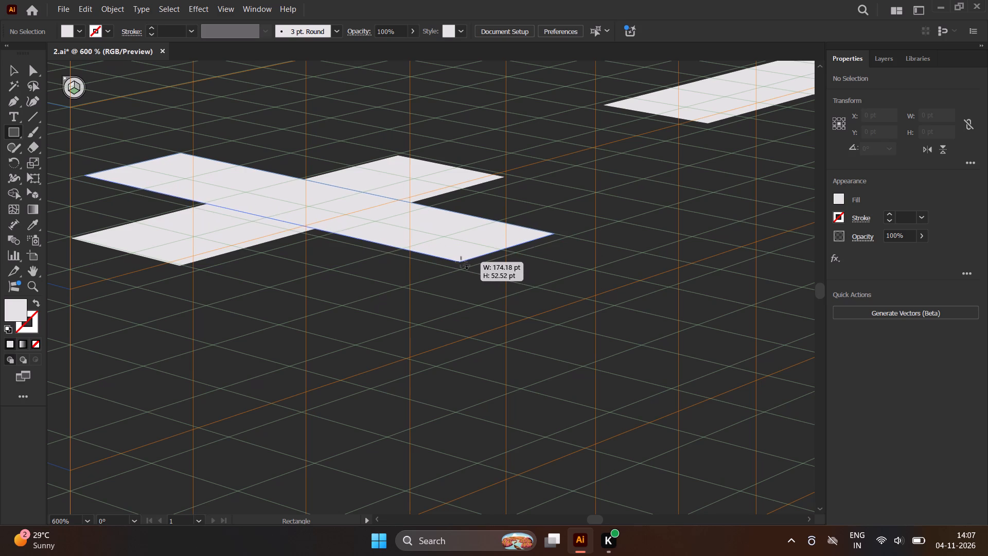
pyautogui.moveTo(461, 262); pyautogui.dragTo(464, 262)
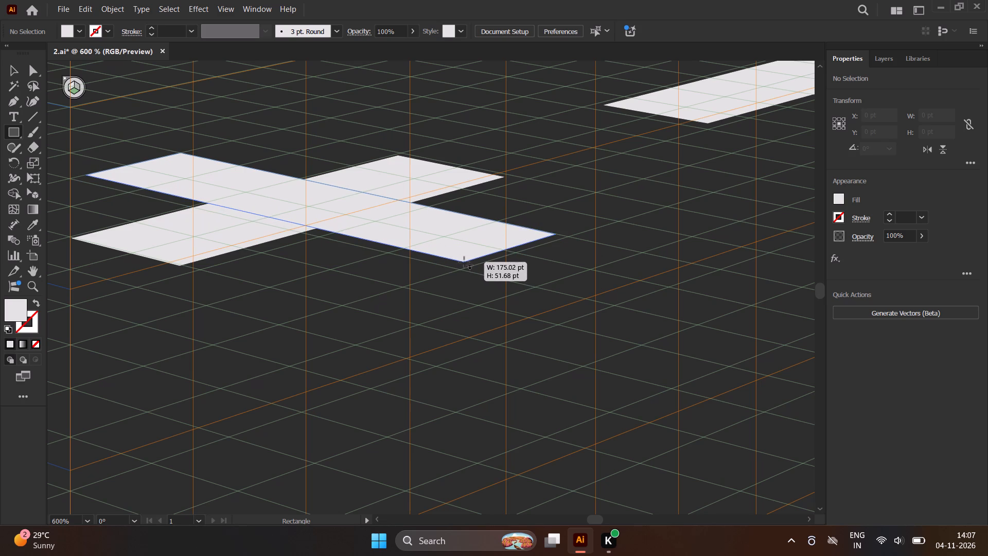
pyautogui.moveTo(464, 262); pyautogui.dragTo(465, 262)
pyautogui.doubleClick(465, 262)
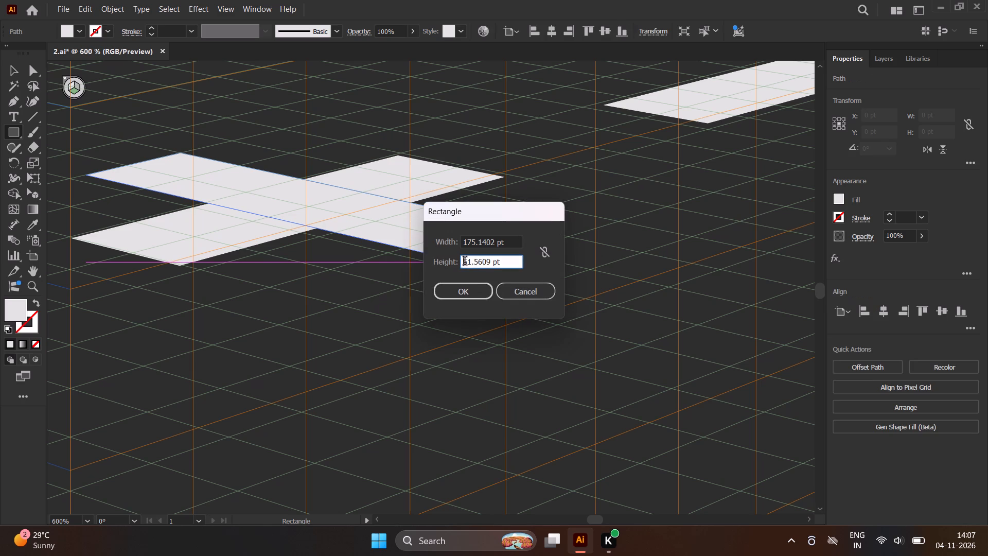
pyautogui.click(540, 286)
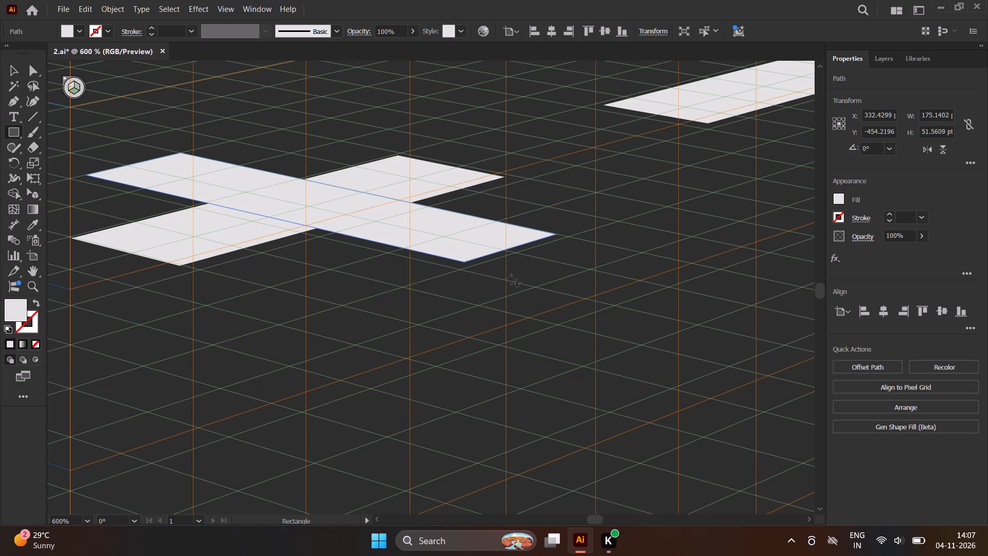
# Copy the new crossing dash in perspective about 265 pt back along the left-receding road, leaving the original in place.
pyautogui.scroll(-3, 364, 297)
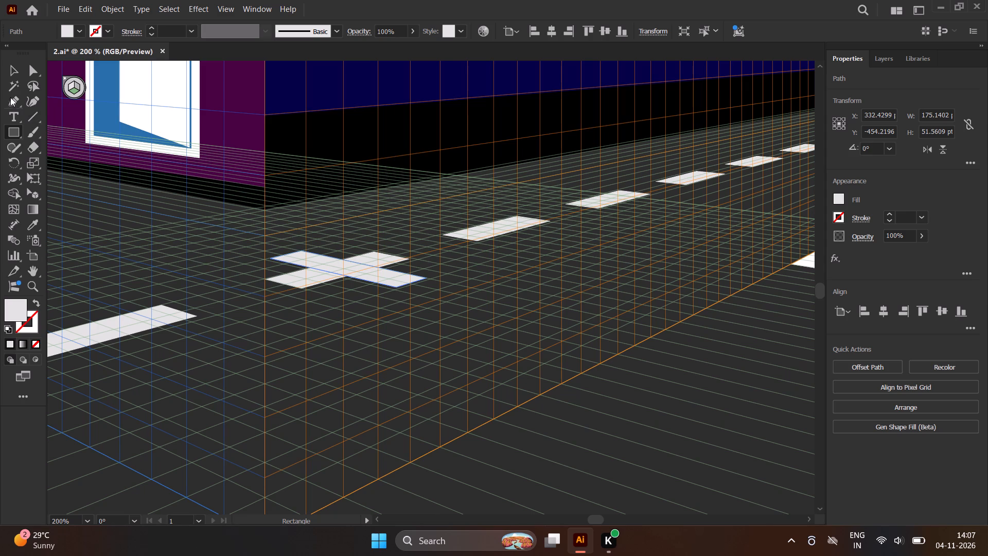
pyautogui.click(34, 190)
pyautogui.scroll(3, 225, 219)
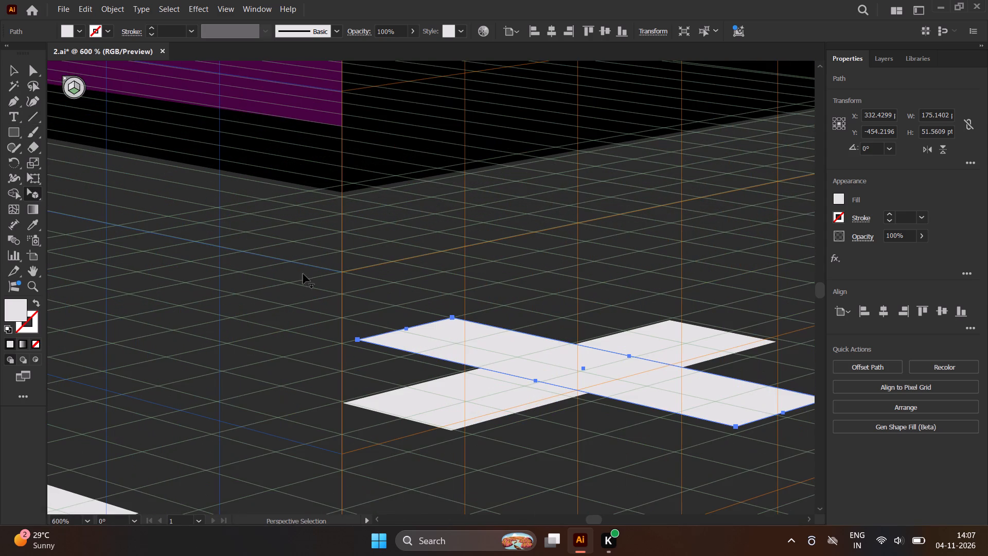
pyautogui.keyDown('alt'); pyautogui.moveTo(481, 345); pyautogui.dragTo(306, 295); pyautogui.keyUp('alt')
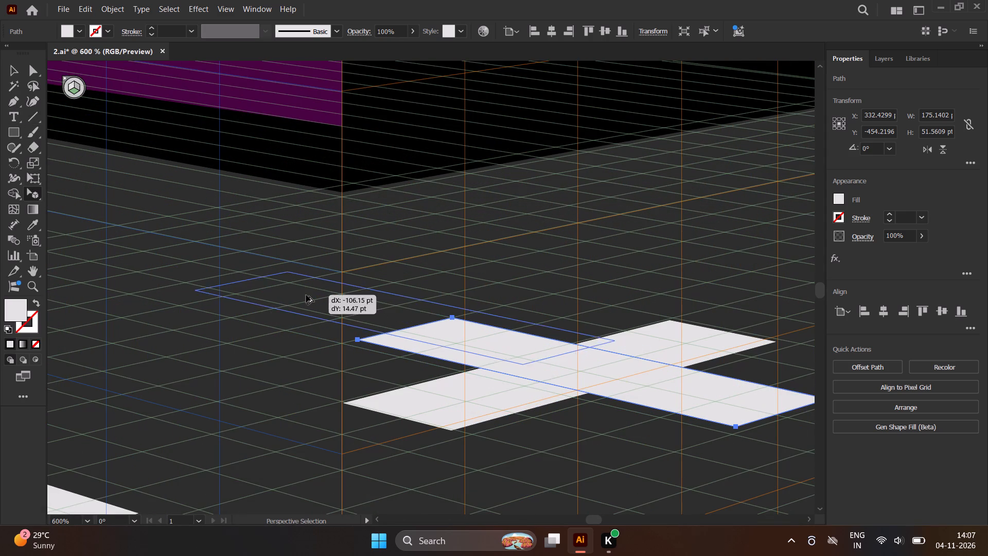
pyautogui.keyDown('alt'); pyautogui.moveTo(306, 295); pyautogui.dragTo(110, 265); pyautogui.keyUp('alt')
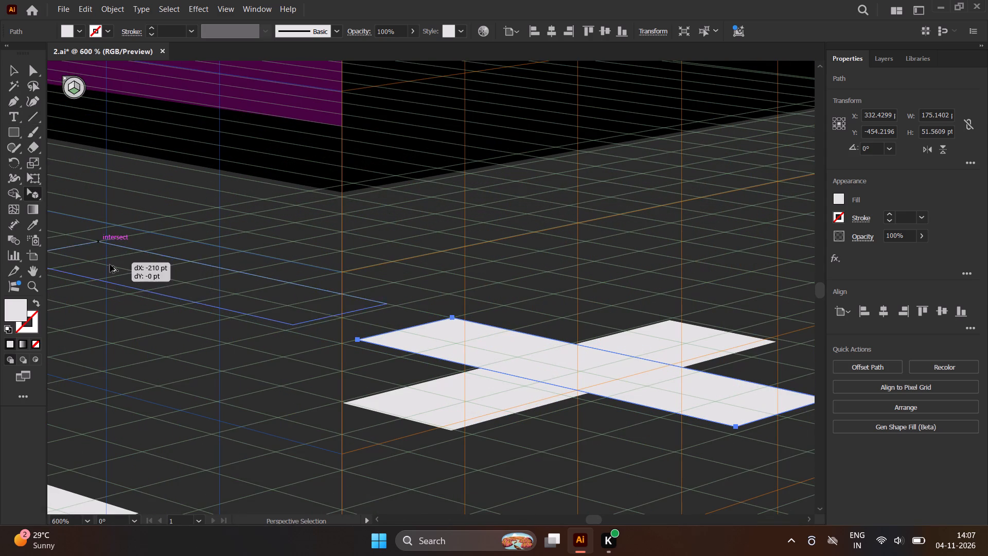
pyautogui.keyDown('alt'); pyautogui.moveTo(110, 265); pyautogui.dragTo(268, 246); pyautogui.keyUp('alt')
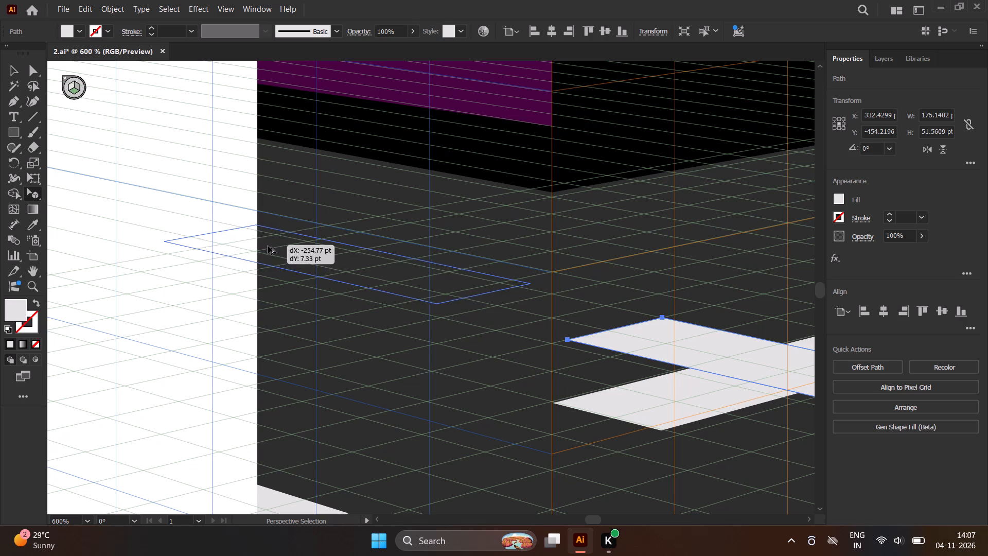
pyautogui.keyDown('alt'); pyautogui.moveTo(268, 246); pyautogui.dragTo(223, 249); pyautogui.keyUp('alt')
pyautogui.keyDown('alt'); pyautogui.scroll(1, 212, 239); pyautogui.keyUp('alt')
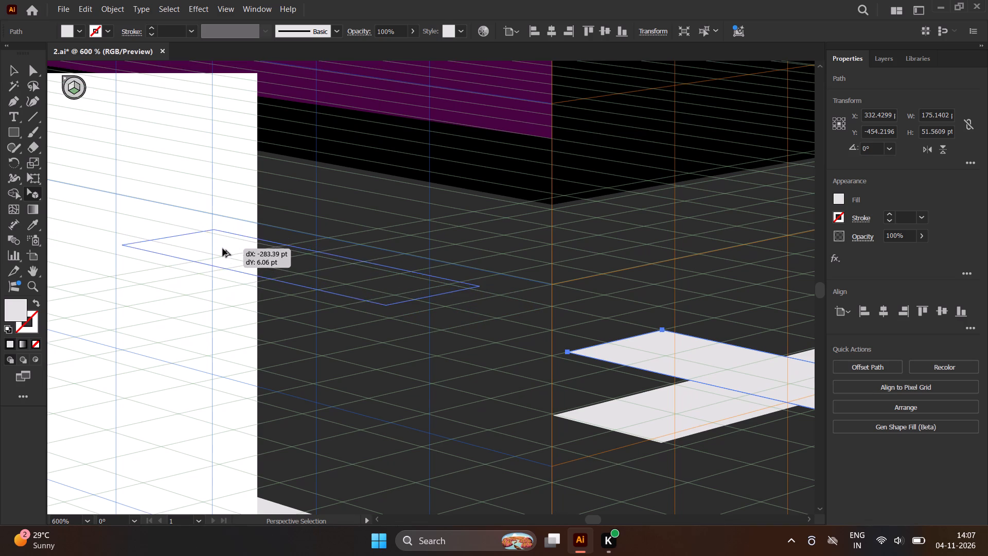
pyautogui.keyDown('alt'); pyautogui.moveTo(223, 249); pyautogui.dragTo(233, 256); pyautogui.keyUp('alt')
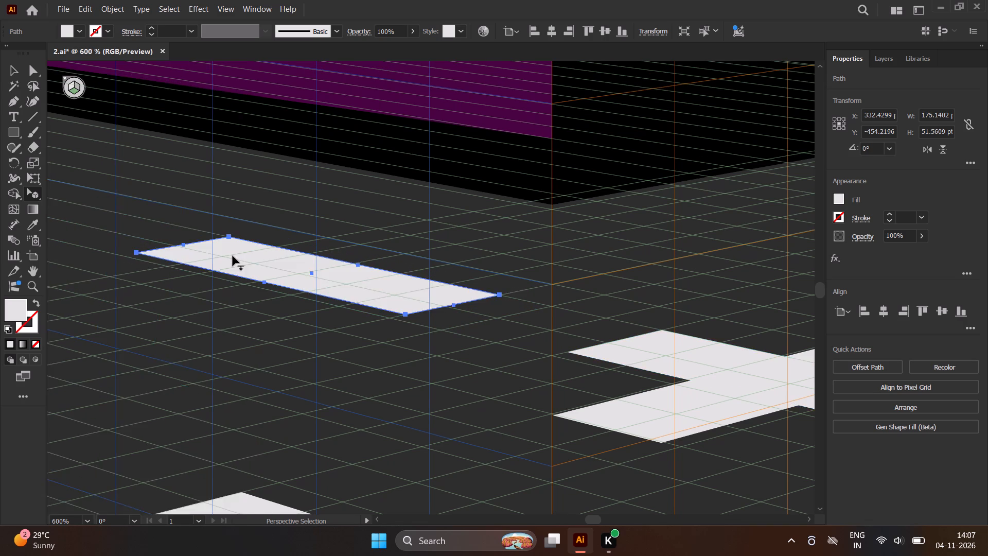
# Repeat the last dash copy along the left-receding road until the evenly spaced dashes run to its far tip.
pyautogui.scroll(-3, 233, 256)
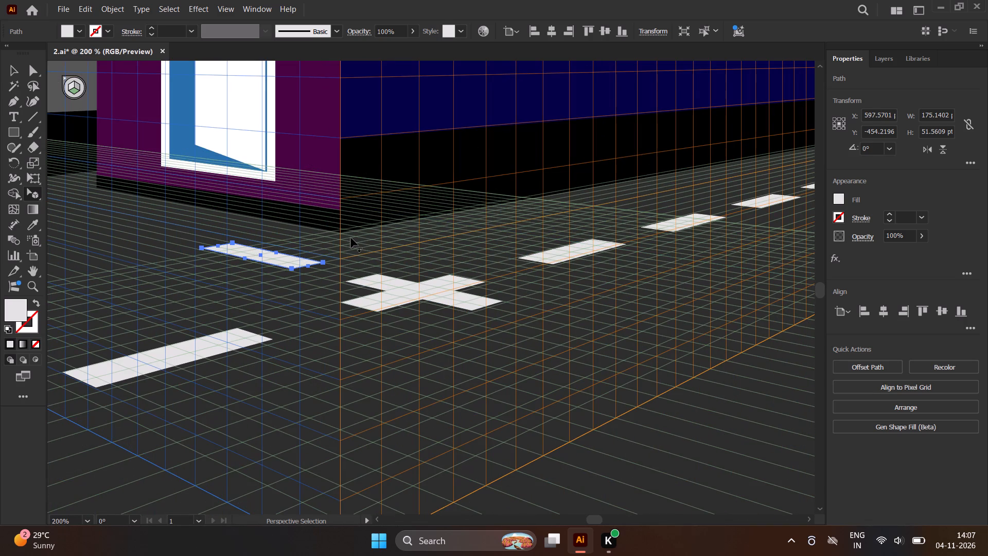
pyautogui.hotkey('ctrl', 'd')
pyautogui.hotkey('ctrl', 'd')
pyautogui.hotkey('ctrl', 'd')
pyautogui.hotkey('ctrl', 'd')
pyautogui.hotkey('ctrl', 'd')
pyautogui.hotkey('ctrl', 'd')
pyautogui.hotkey('ctrl', 'd')
pyautogui.hotkey('ctrl', 'd')
pyautogui.hotkey('ctrl', 'd')
pyautogui.hotkey('ctrl', 'd')
pyautogui.hotkey('ctrl', 'd')
pyautogui.hotkey('ctrl', 'd')
pyautogui.hotkey('ctrl', 'd')
pyautogui.hotkey('ctrl', 'd')
pyautogui.hotkey('ctrl', 'd')
pyautogui.hotkey('ctrl', 'd')
pyautogui.hotkey('ctrl', 'd')
pyautogui.hotkey('ctrl', 'd')
pyautogui.hotkey('ctrl', 'd')
pyautogui.hotkey('ctrl', 'd')
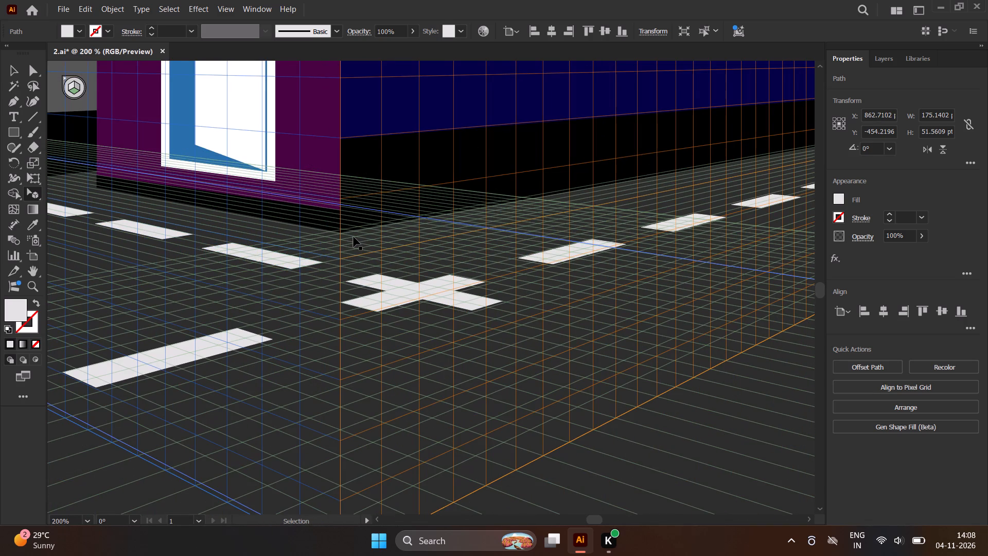
pyautogui.keyDown('ctrl'); pyautogui.scroll(-1, 354, 237); pyautogui.keyUp('ctrl')
pyautogui.scroll(-3, 451, 255)
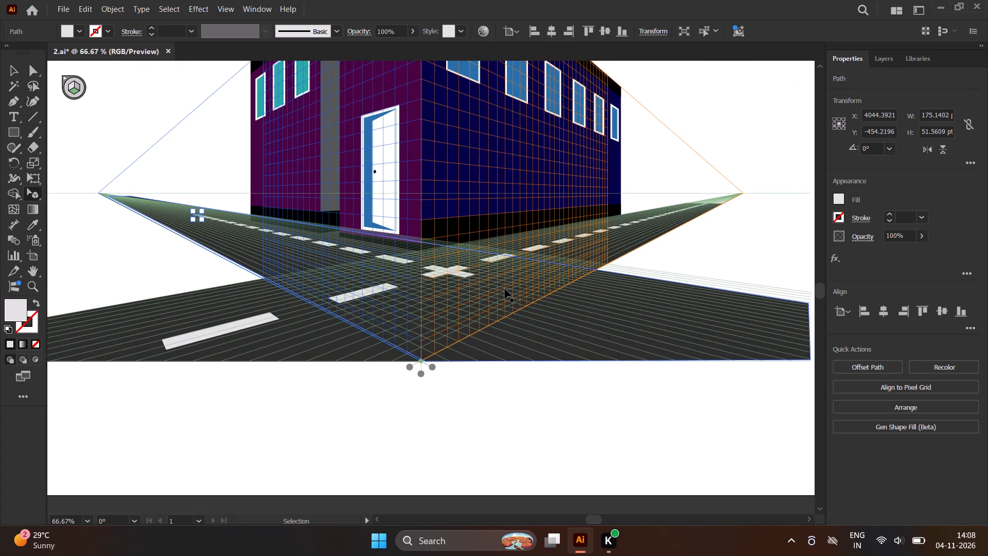
pyautogui.hotkey('ctrl', 'd')
pyautogui.hotkey('ctrl', 'd')
pyautogui.hotkey('ctrl', 'd')
pyautogui.hotkey('ctrl', 'd')
pyautogui.hotkey('ctrl', 'd')
pyautogui.hotkey('ctrl', 'd')
pyautogui.hotkey('ctrl', 'd')
pyautogui.hotkey('ctrl', 'd')
pyautogui.hotkey('ctrl', 'd')
pyautogui.hotkey('ctrl', 'd')
pyautogui.hotkey('ctrl', 'd')
pyautogui.hotkey('ctrl', 'd')
pyautogui.hotkey('ctrl', 'd')
pyautogui.hotkey('ctrl', 'd')
pyautogui.hotkey('ctrl', 'd')
pyautogui.hotkey('ctrl', 'd')
pyautogui.hotkey('ctrl', 'd')
pyautogui.hotkey('ctrl', 'd')
pyautogui.hotkey('ctrl', 'd')
pyautogui.hotkey('ctrl', 'd')
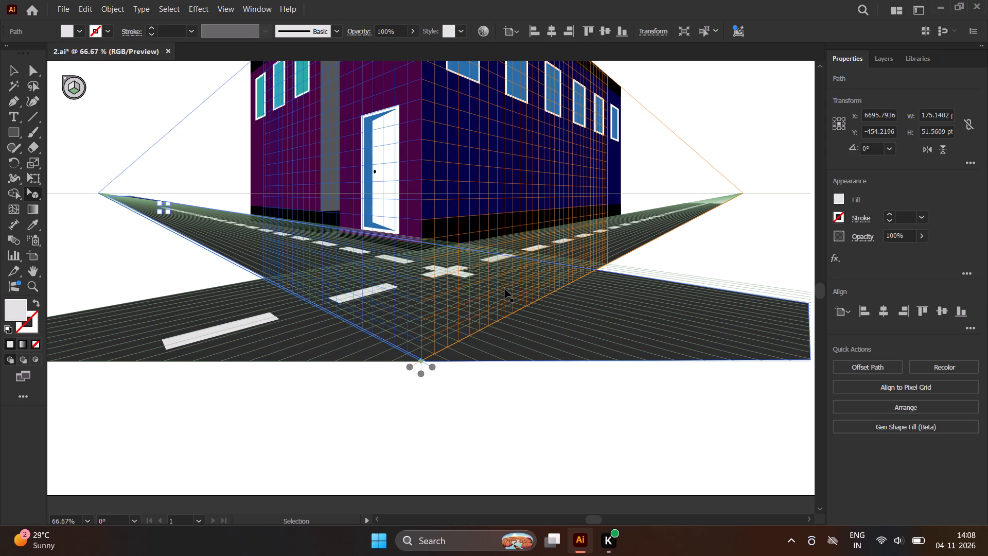
pyautogui.hotkey('ctrl', 'd')
pyautogui.hotkey('ctrl', 'd')
pyautogui.hotkey('ctrl', 'd')
pyautogui.hotkey('ctrl', 'd')
pyautogui.hotkey('ctrl', 'd')
pyautogui.hotkey('ctrl', 'd')
pyautogui.hotkey('ctrl', 'd')
pyautogui.hotkey('ctrl', 'd')
pyautogui.hotkey('ctrl', 'd')
pyautogui.hotkey('ctrl', 'd')
pyautogui.hotkey('ctrl', 'd')
pyautogui.hotkey('ctrl', 'd')
pyautogui.hotkey('ctrl', 'd')
pyautogui.hotkey('ctrl', 'd')
pyautogui.hotkey('ctrl', 'd')
pyautogui.hotkey('ctrl', 'd')
pyautogui.hotkey('ctrl', 'd')
pyautogui.hotkey('ctrl', 'd')
pyautogui.hotkey('ctrl', 'd')
pyautogui.hotkey('ctrl', 'd')
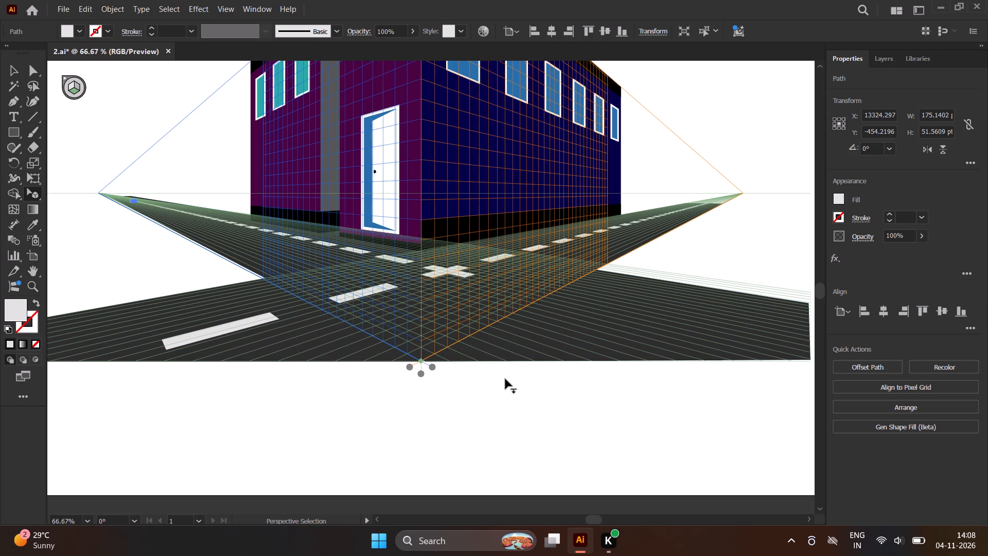
# Copy the crossing dash about 300 pt toward the viewer in perspective, repeating the copy once for a second foreground dash.
pyautogui.scroll(4, 474, 274)
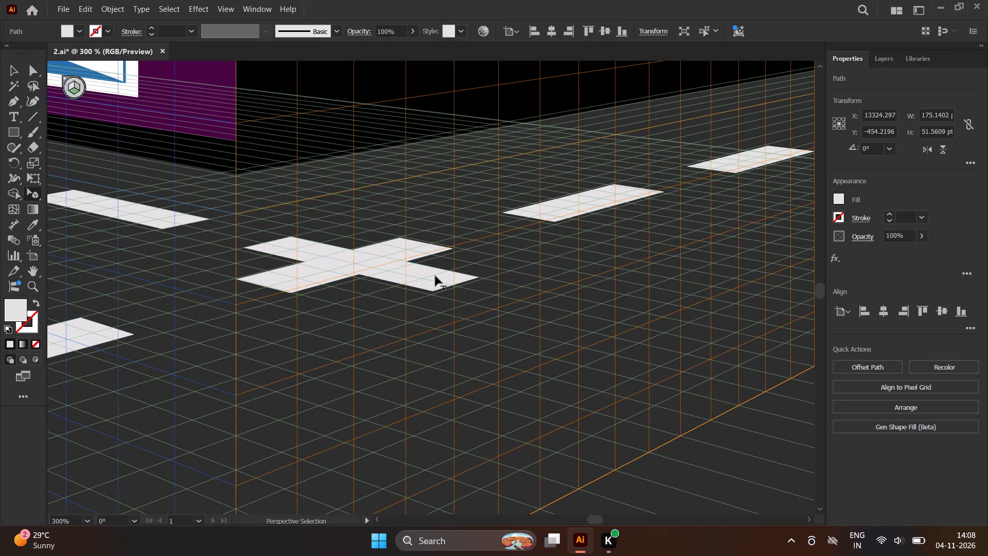
pyautogui.scroll(-4, 394, 279)
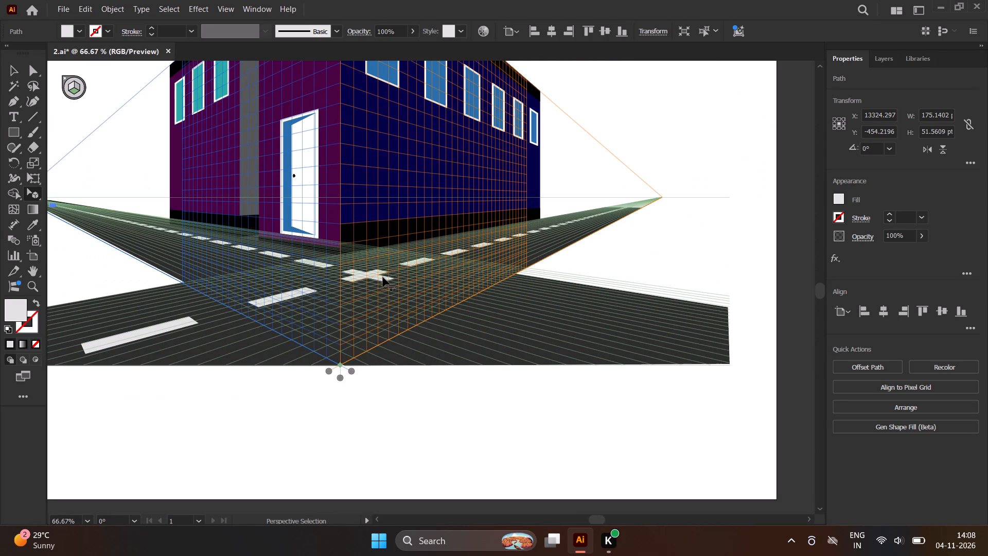
pyautogui.keyDown('alt'); pyautogui.moveTo(379, 277); pyautogui.dragTo(425, 285); pyautogui.keyUp('alt')
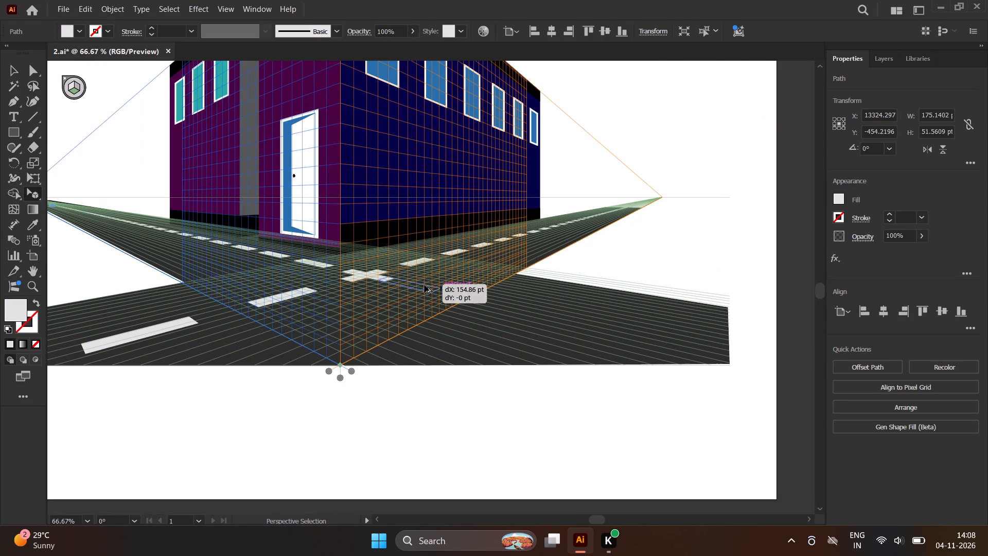
pyautogui.keyDown('alt'); pyautogui.moveTo(425, 285); pyautogui.dragTo(451, 292); pyautogui.keyUp('alt')
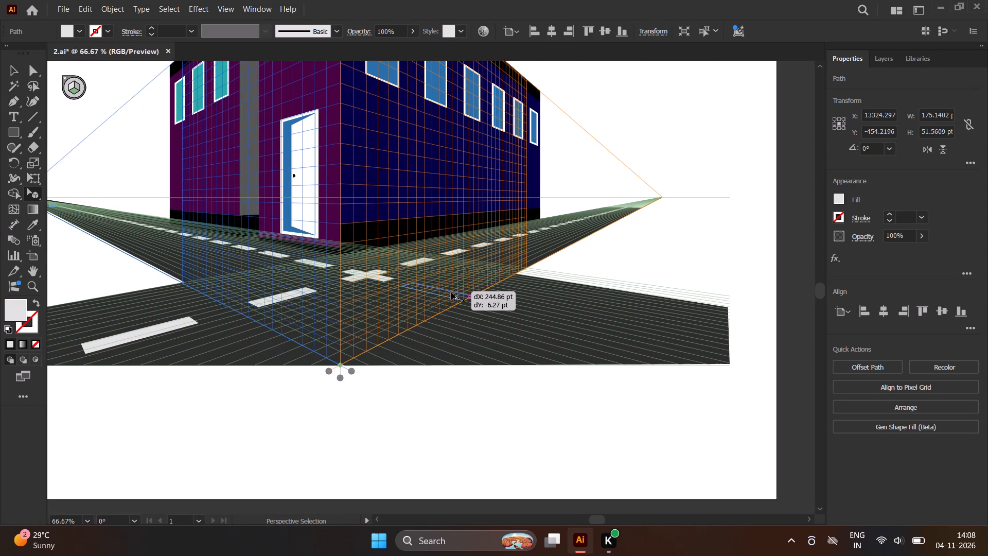
pyautogui.keyDown('alt'); pyautogui.moveTo(451, 292); pyautogui.dragTo(459, 294); pyautogui.keyUp('alt')
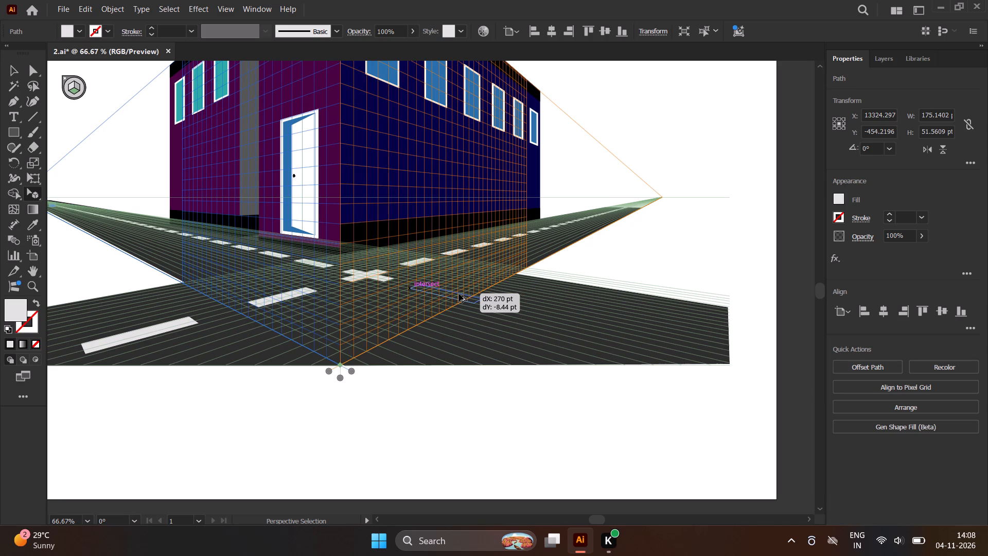
pyautogui.keyDown('alt'); pyautogui.moveTo(459, 294); pyautogui.dragTo(470, 297); pyautogui.keyUp('alt')
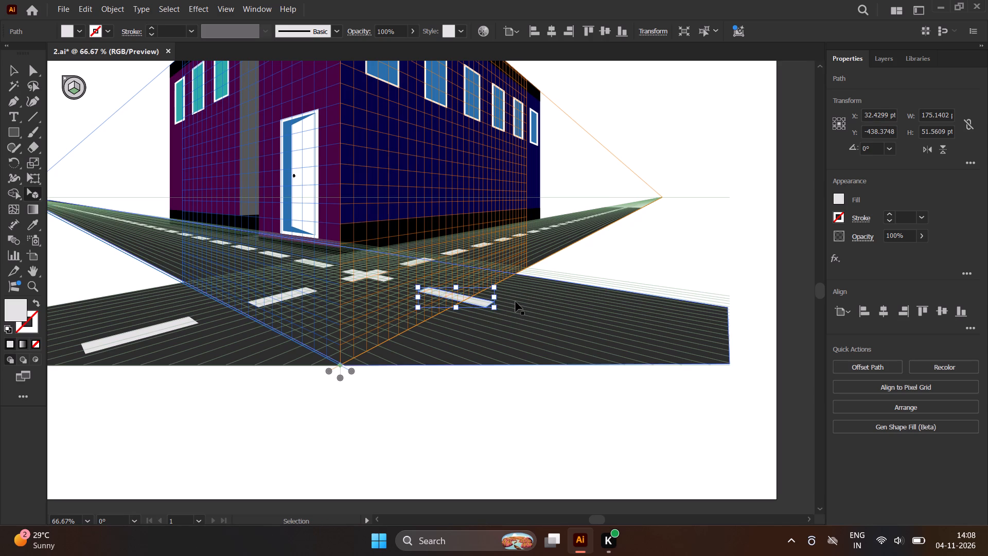
pyautogui.hotkey('ctrl', 'd')
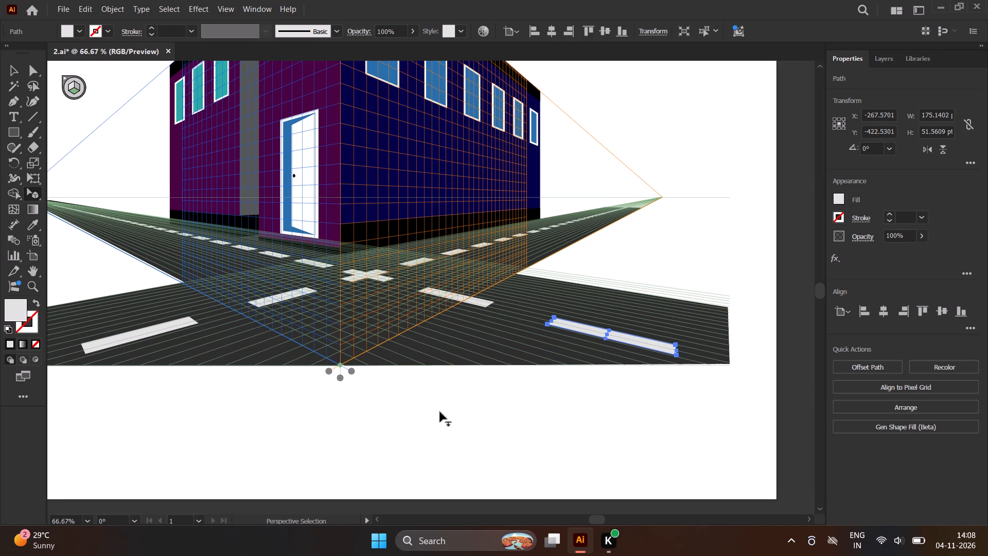
pyautogui.click(428, 422)
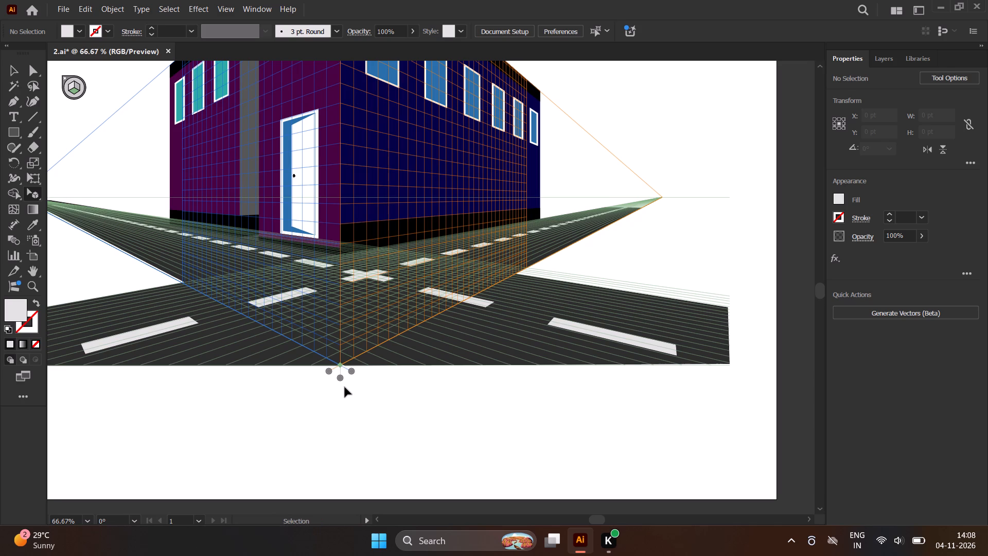
# Hide the perspective grid to leave the building and crossing roads on a clean artboard.
pyautogui.hotkey('ctrl', 'shift', 'i')
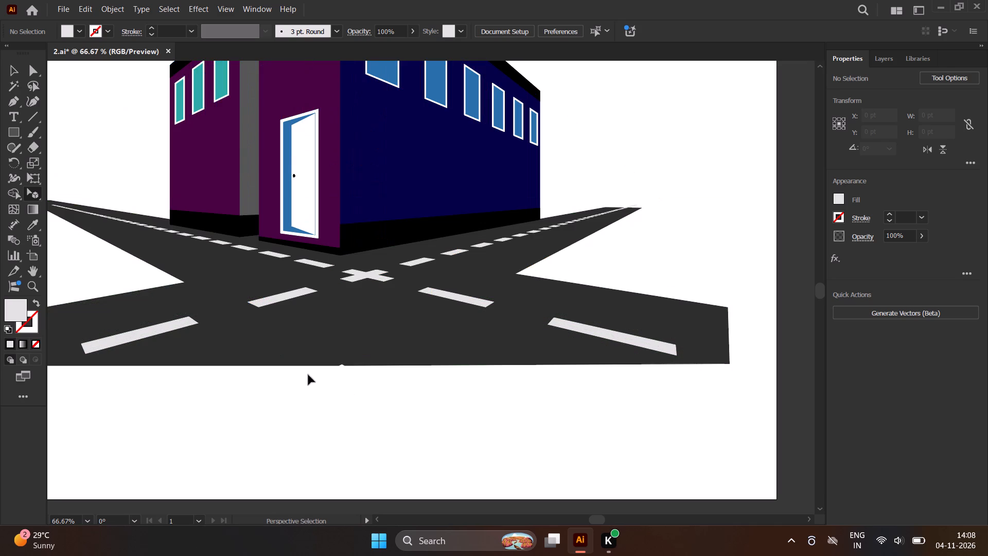
pyautogui.scroll(-1, 415, 408)
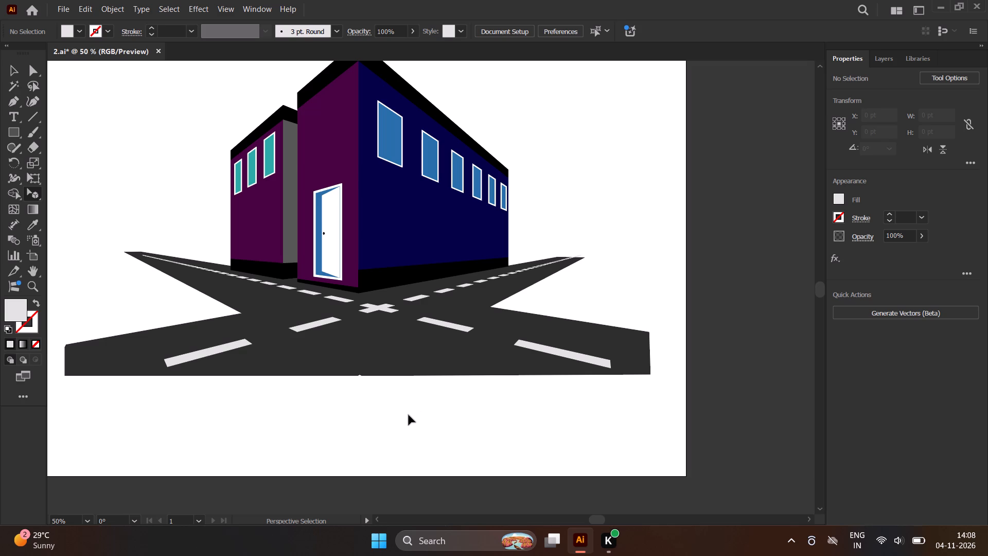
pyautogui.scroll(-1, 398, 423)
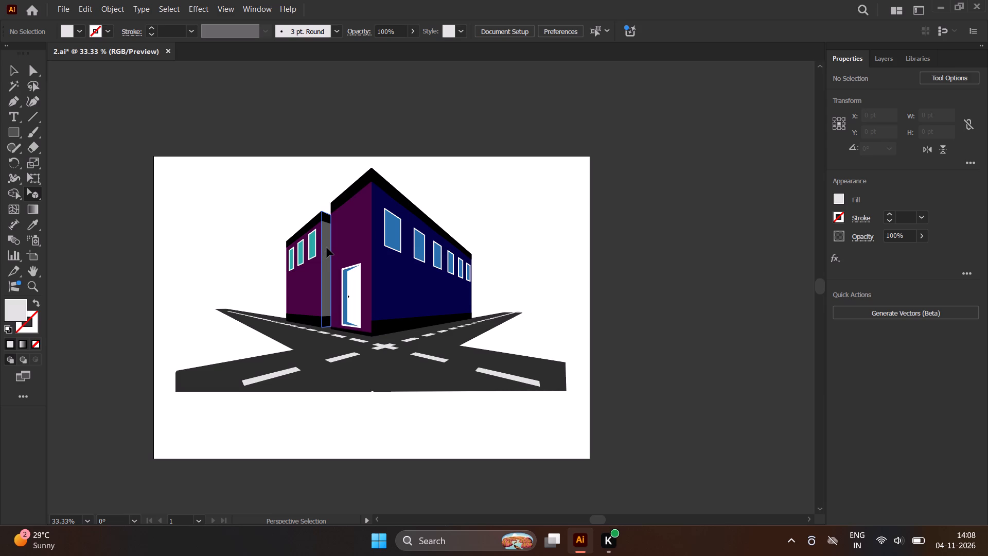
pyautogui.scroll(1, 331, 240)
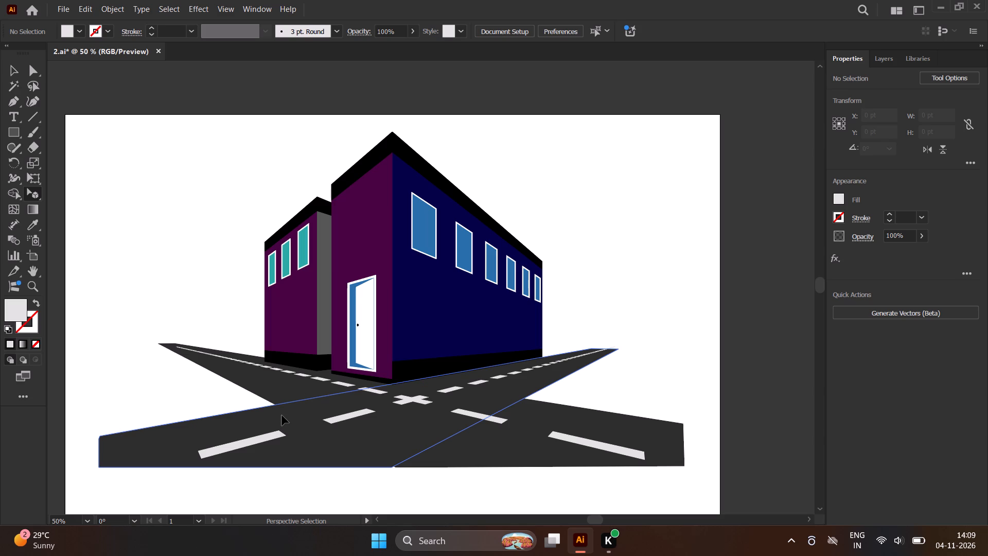
# Save the finished drawing as an Adobe Illustrator file named 10 in the illustrater > my work folder on drive D:.
pyautogui.scroll(-1, 304, 378)
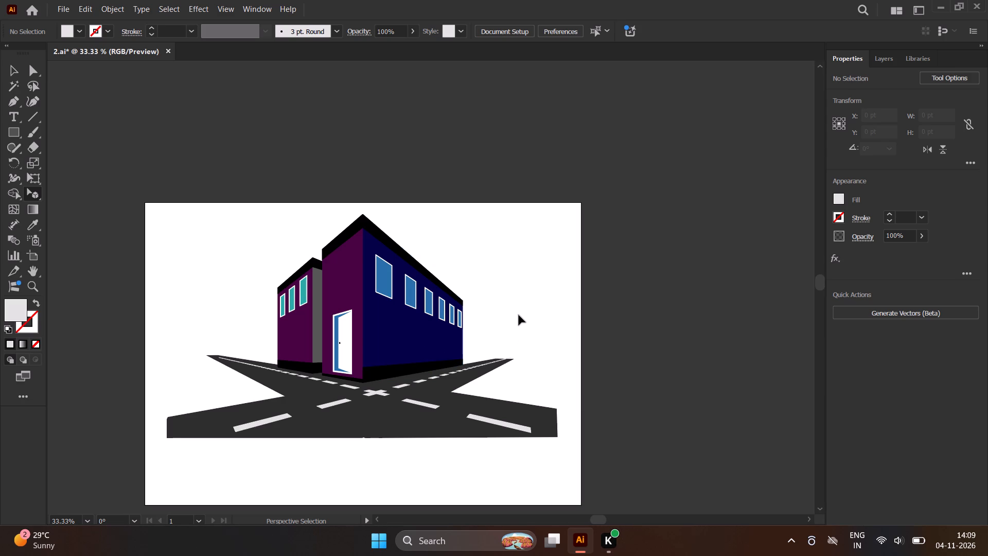
pyautogui.scroll(-1, 519, 315)
pyautogui.hotkey('ctrl', 's')
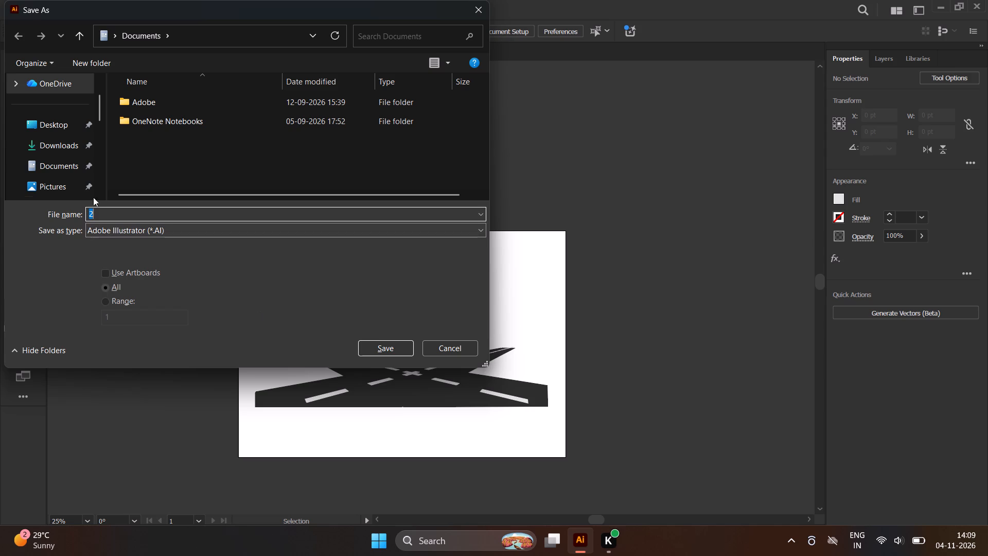
pyautogui.scroll(-4, 79, 165)
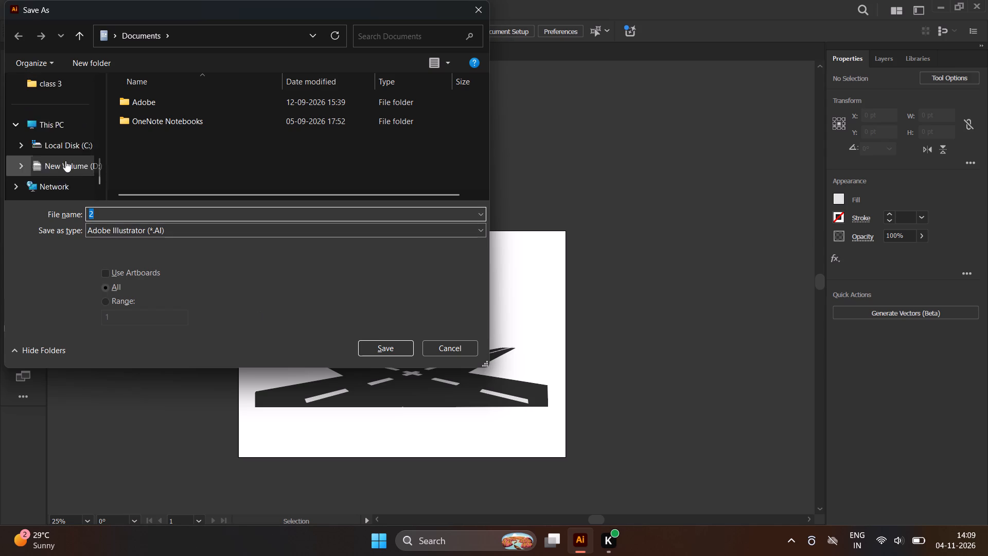
pyautogui.click(66, 148)
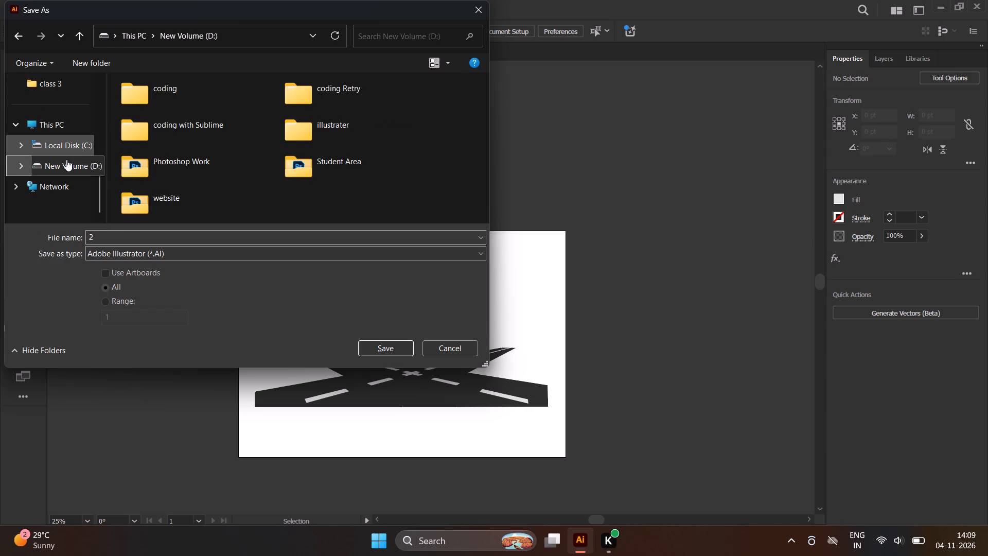
pyautogui.doubleClick(346, 120)
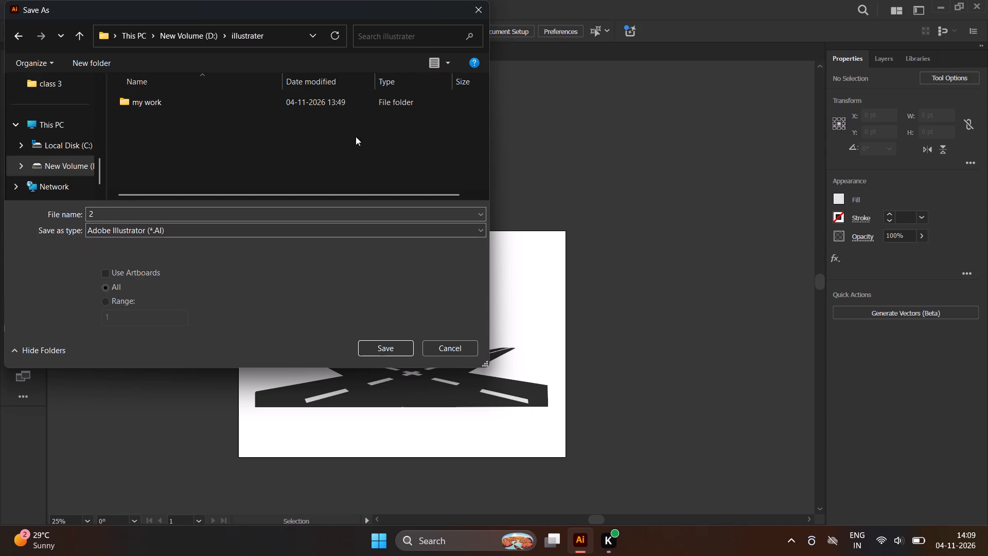
pyautogui.doubleClick(256, 108)
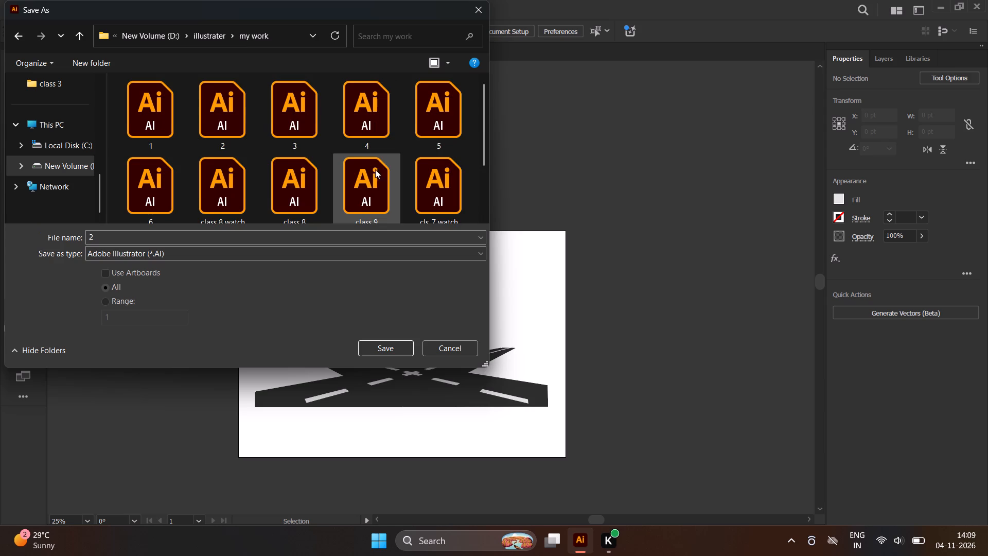
pyautogui.scroll(-2, 360, 185)
pyautogui.click(233, 236)
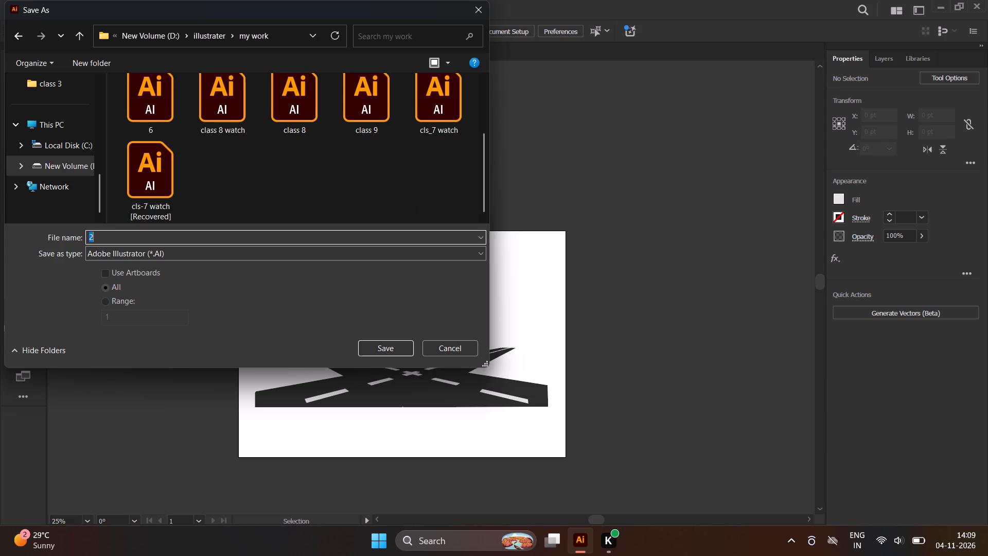
pyautogui.write('10')
pyautogui.click(376, 353)
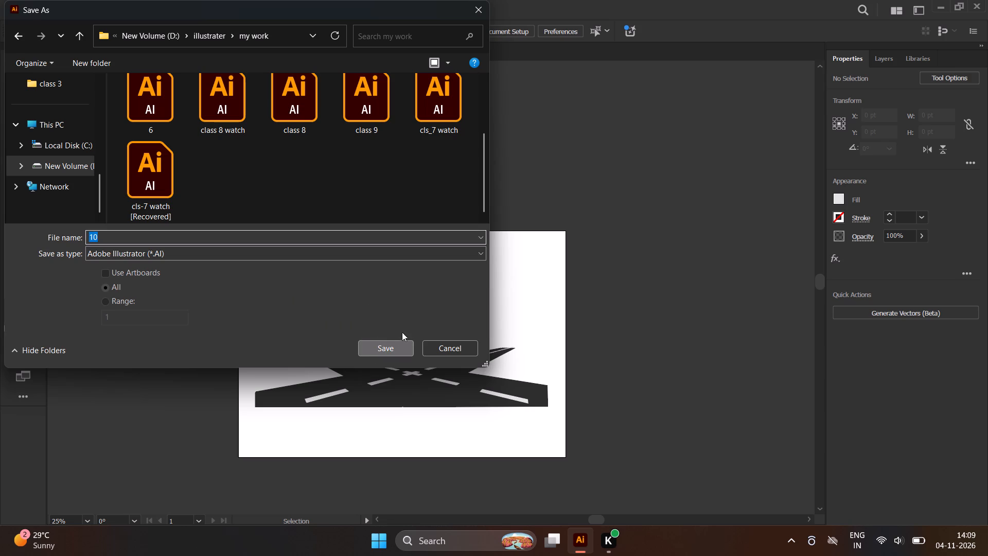
pyautogui.click(549, 446)
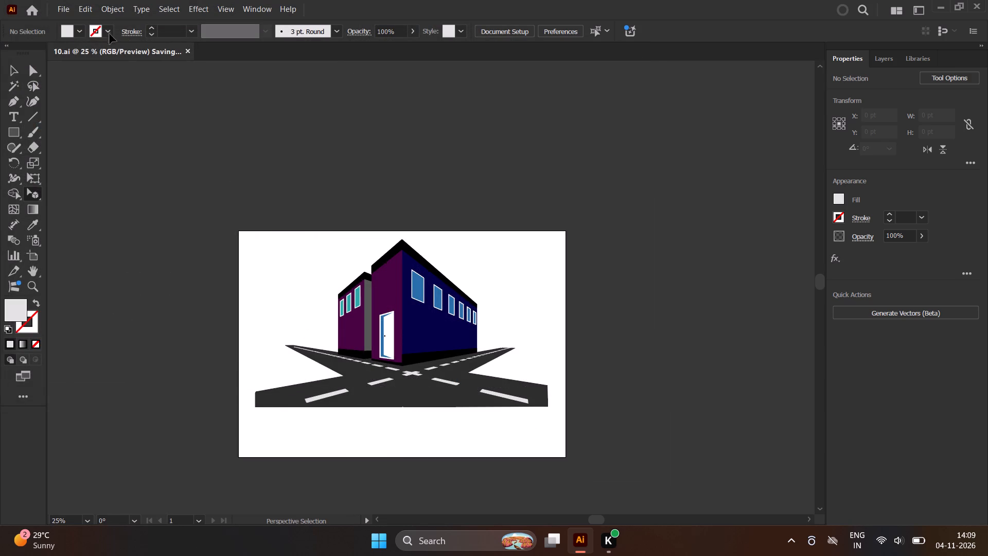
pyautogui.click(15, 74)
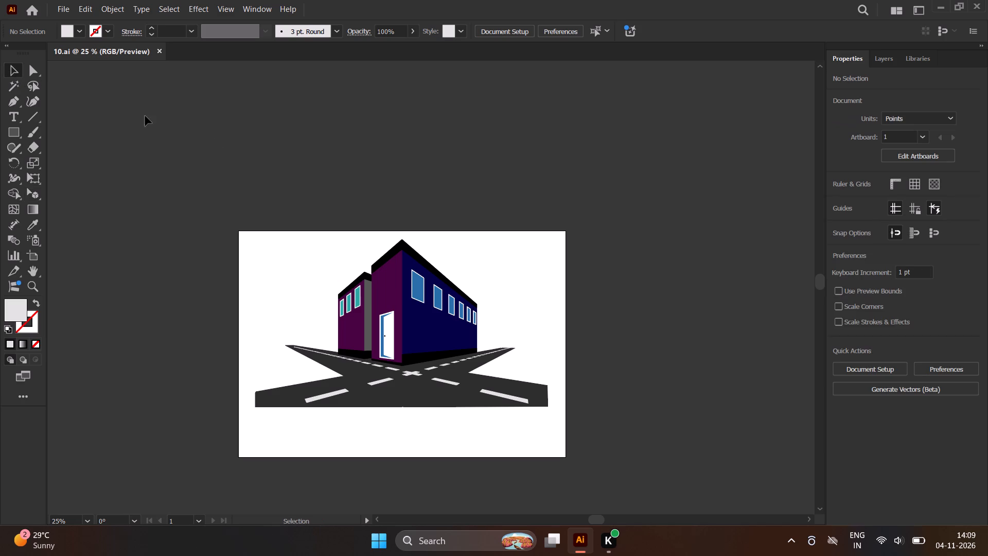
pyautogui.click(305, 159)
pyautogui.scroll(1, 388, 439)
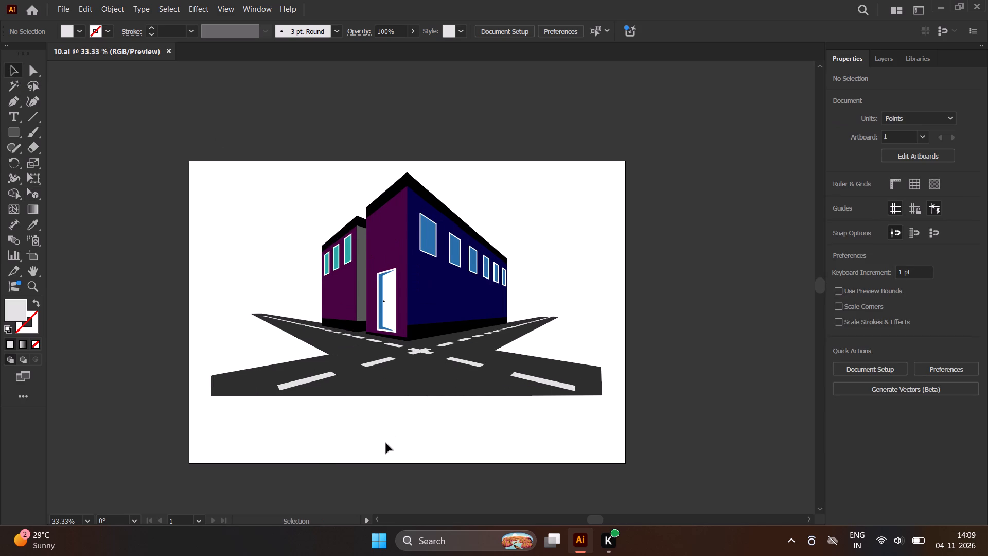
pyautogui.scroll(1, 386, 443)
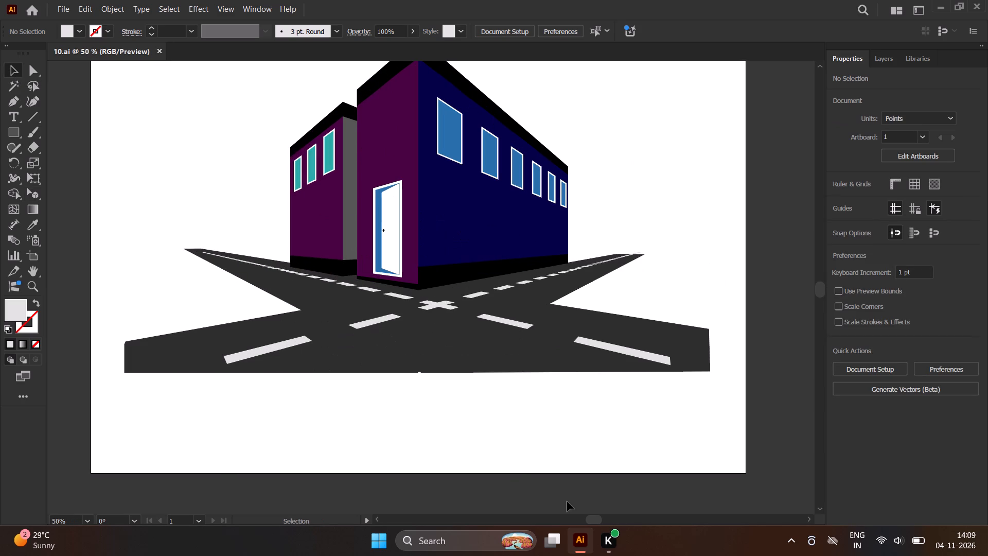